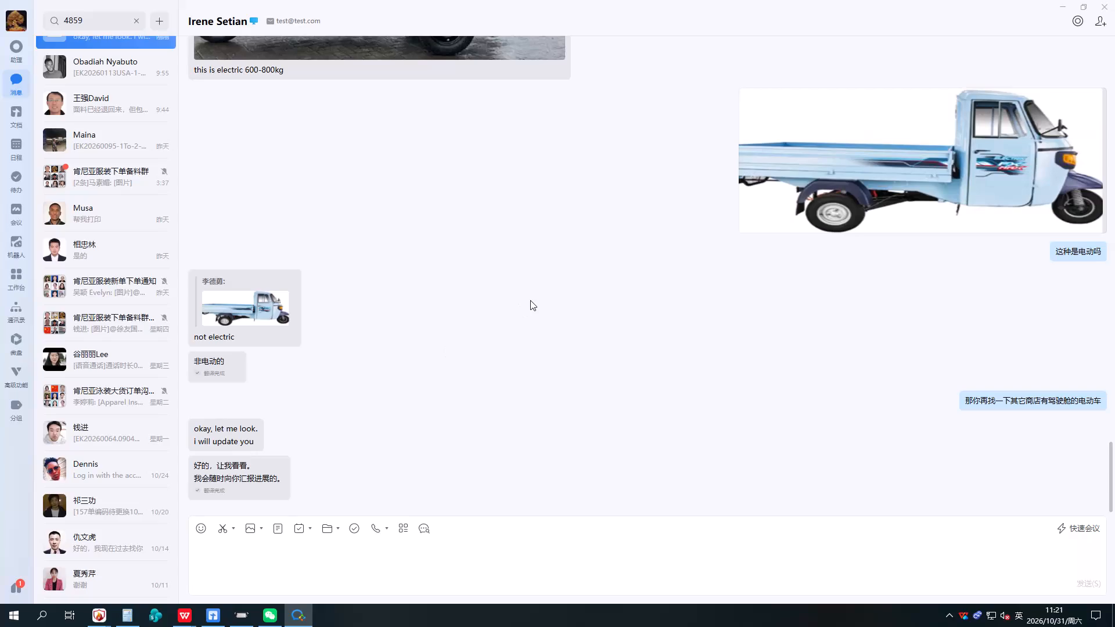
# Enlarge and examine the photo of the blue electric cargo tricycle in the chat, and minimise the chat window.
pyautogui.scroll(5, 530, 300)
pyautogui.click(260, 174)
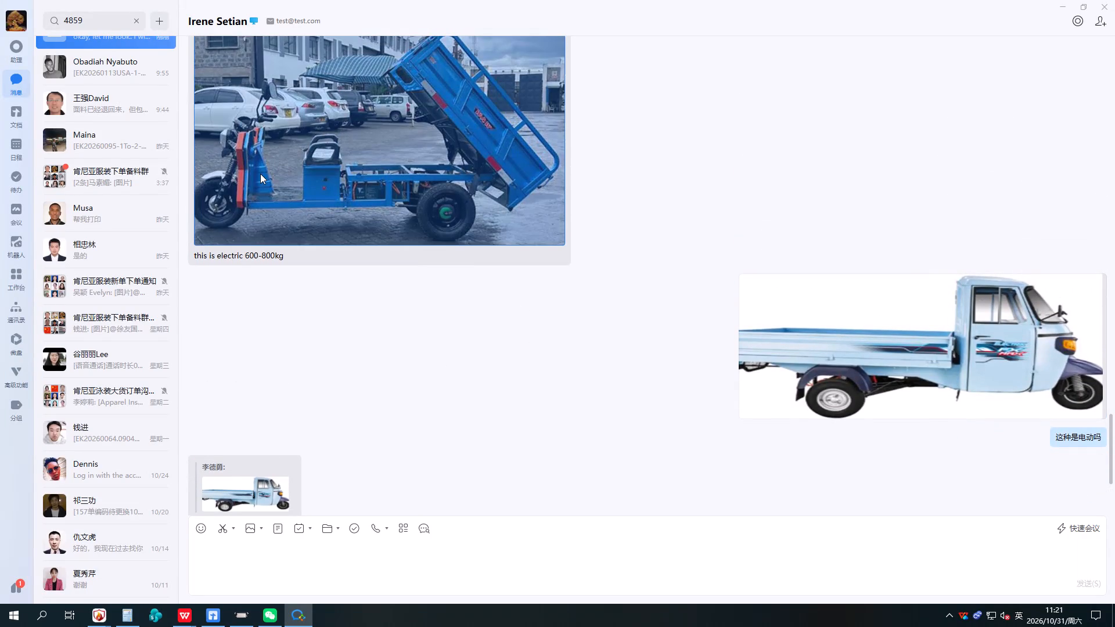
pyautogui.scroll(3, 287, 202)
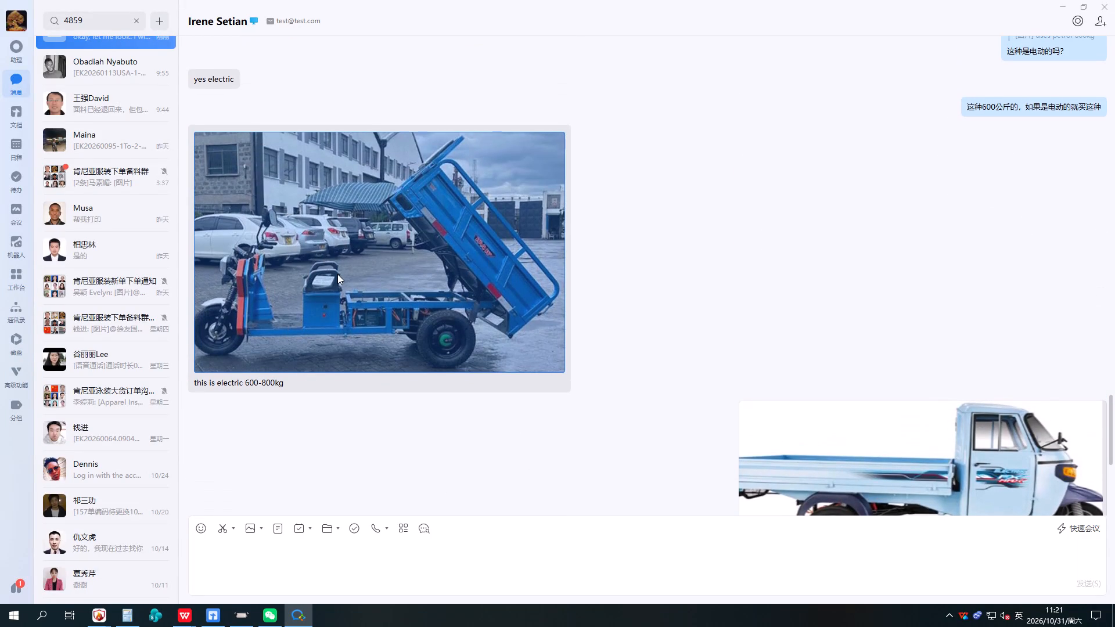
pyautogui.click(337, 274)
pyautogui.doubleClick(504, 266)
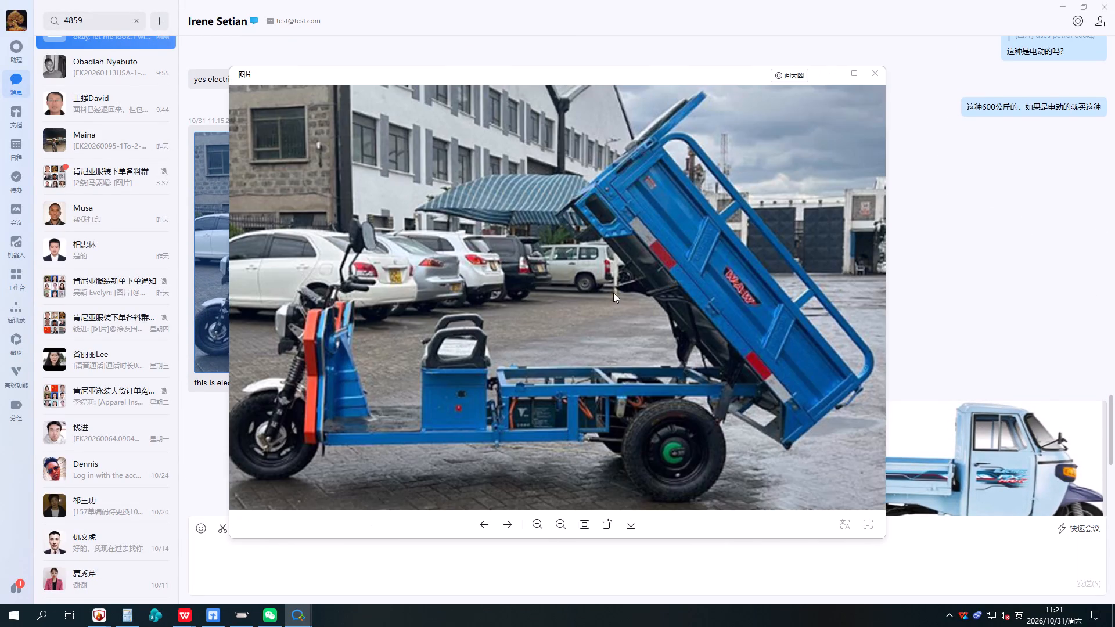
pyautogui.scroll(1, 624, 300)
pyautogui.scroll(-1, 624, 300)
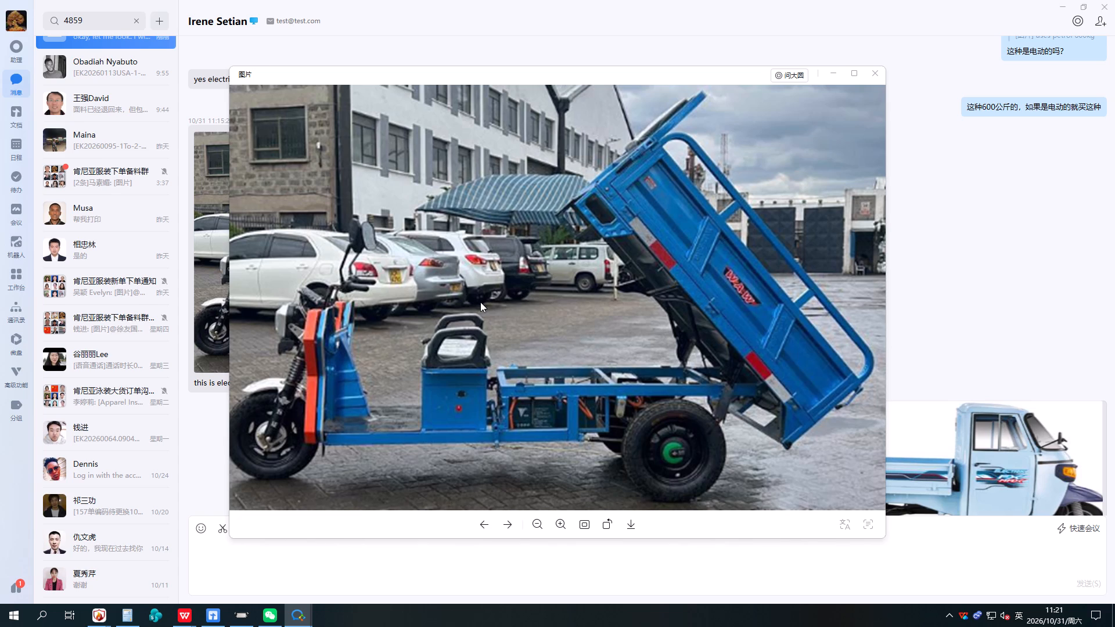
pyautogui.scroll(-1, 480, 302)
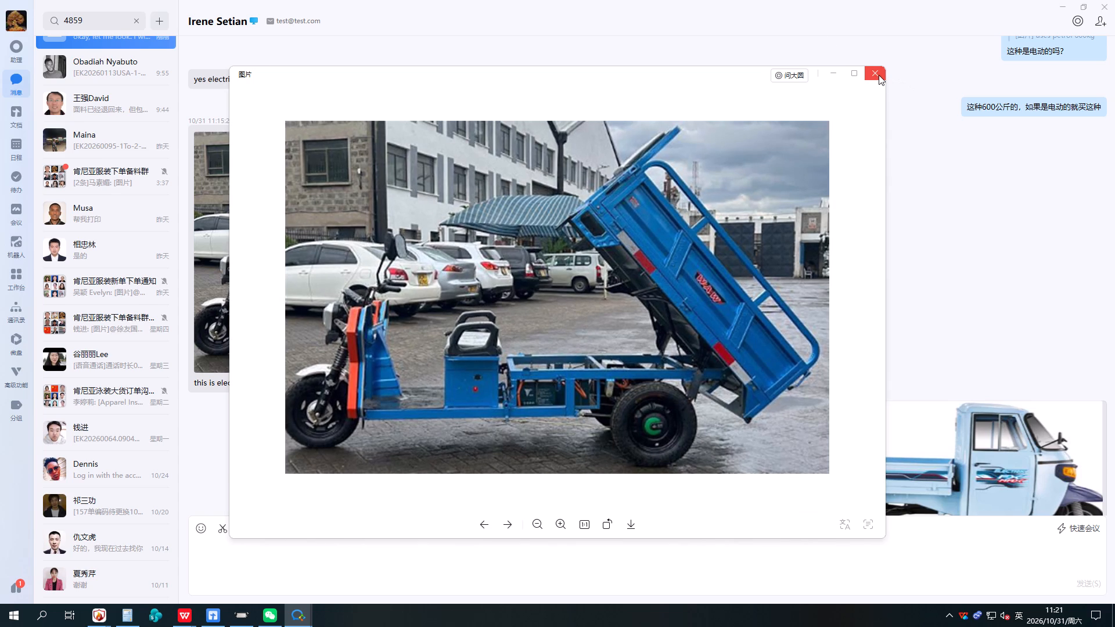
pyautogui.click(879, 75)
pyautogui.scroll(-16, 761, 218)
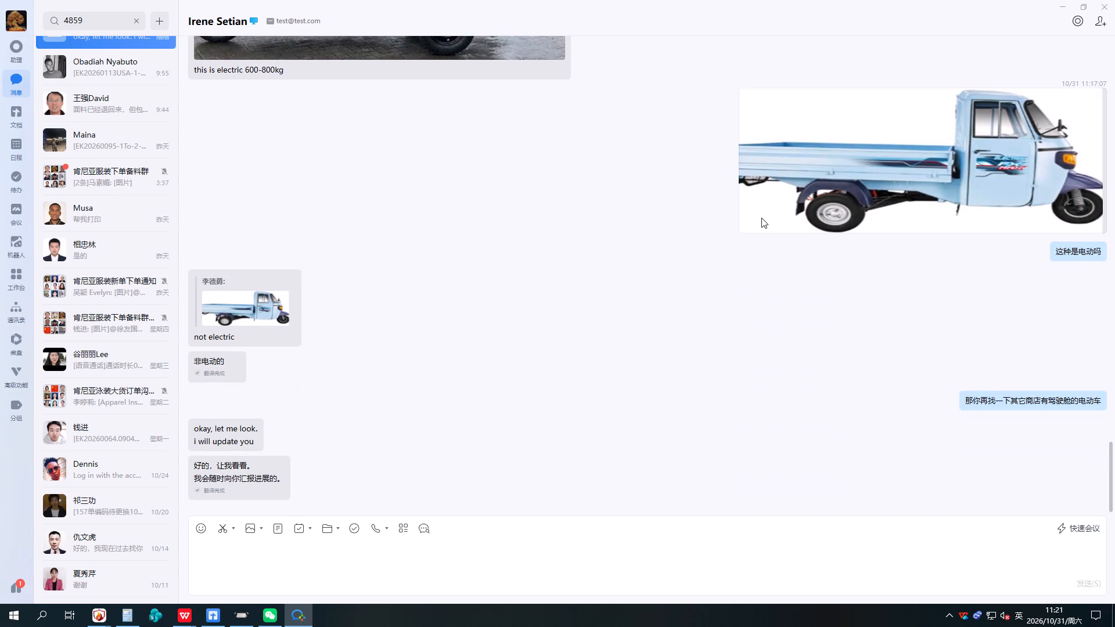
pyautogui.click(1082, 6)
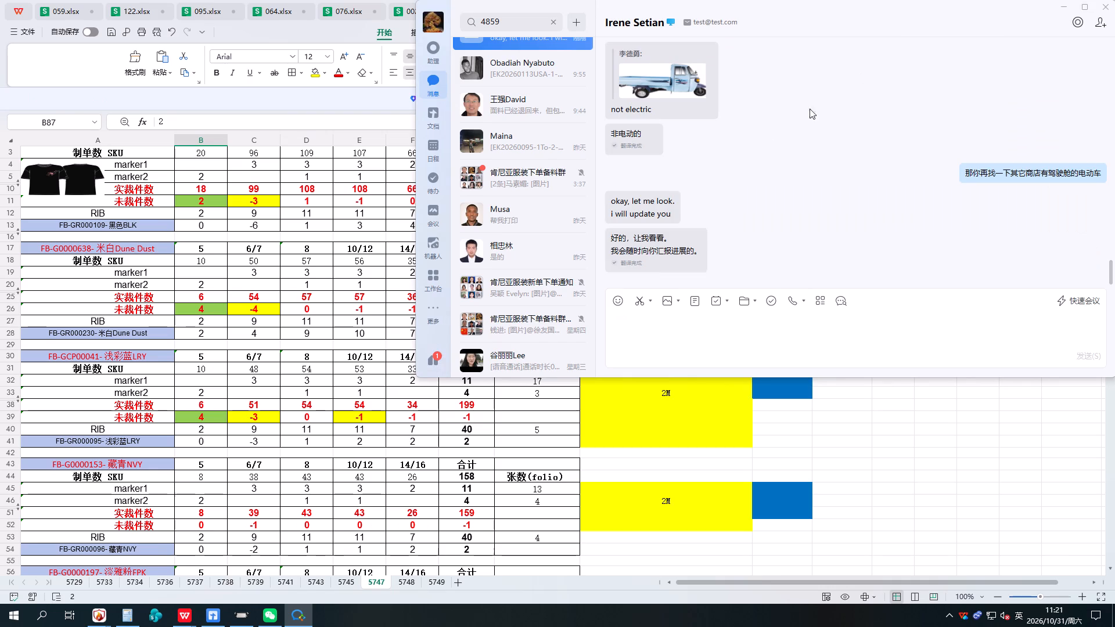
pyautogui.click(1066, 8)
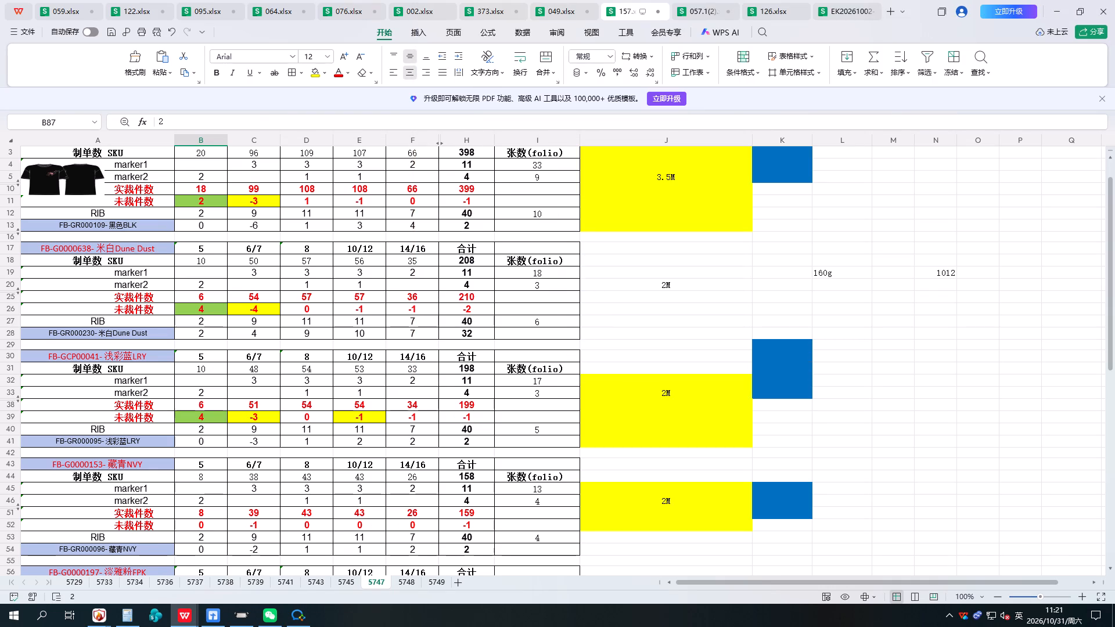
# In the WPS workbook 059.xlsx, examine the cutting table on sheet 4424B.
pyautogui.moveTo(214, 617); pyautogui.dragTo(238, 626, button='right')
pyautogui.click(65, 2)
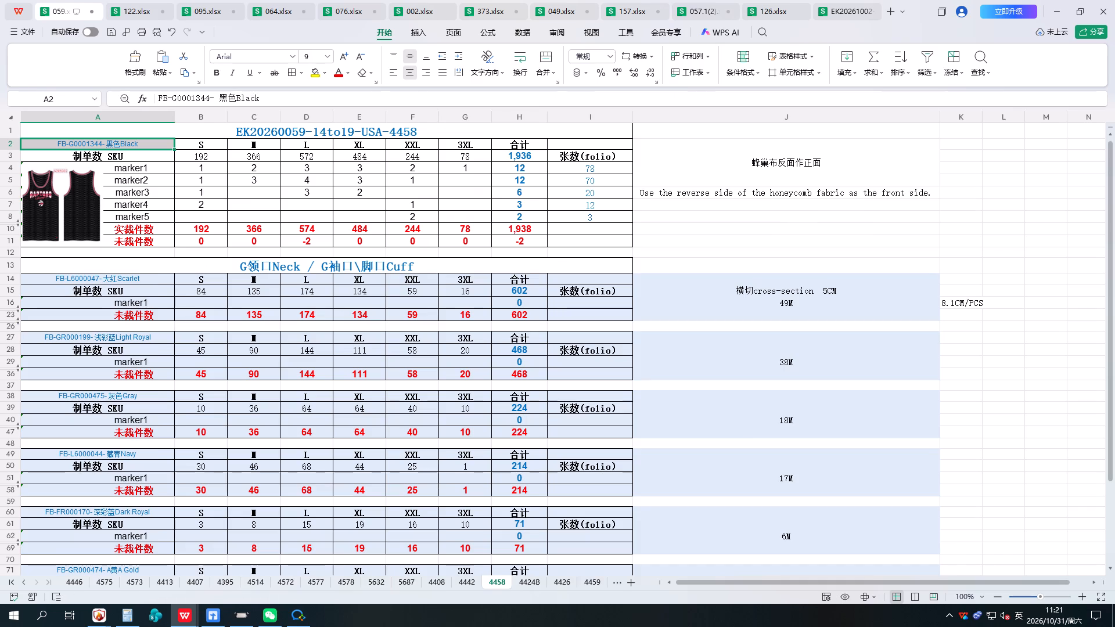
pyautogui.click(517, 580)
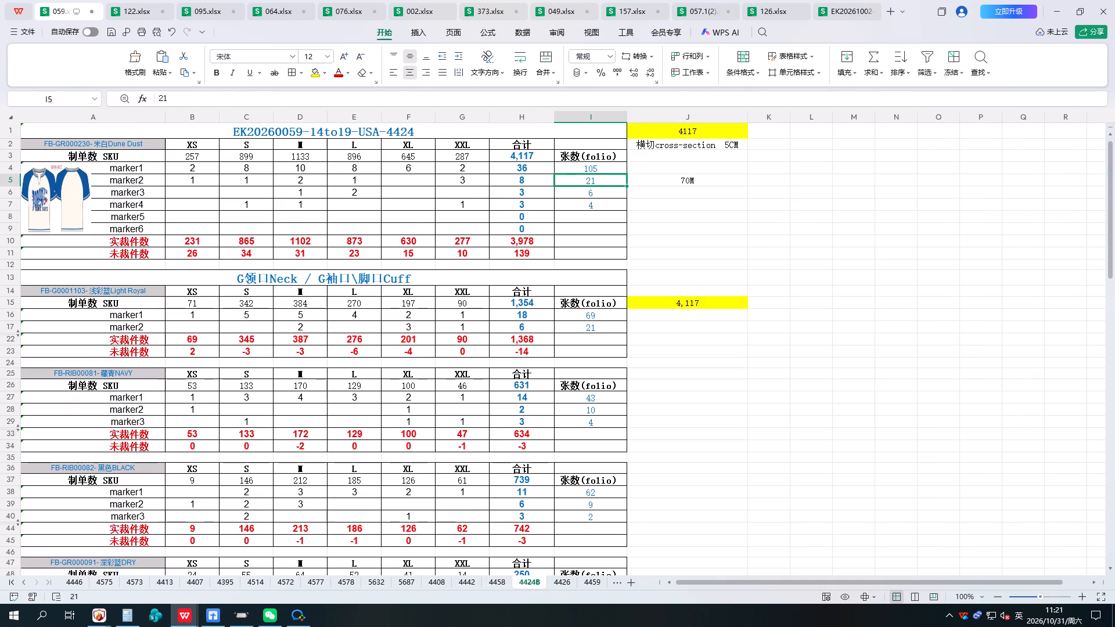
pyautogui.scroll(3, 501, 461)
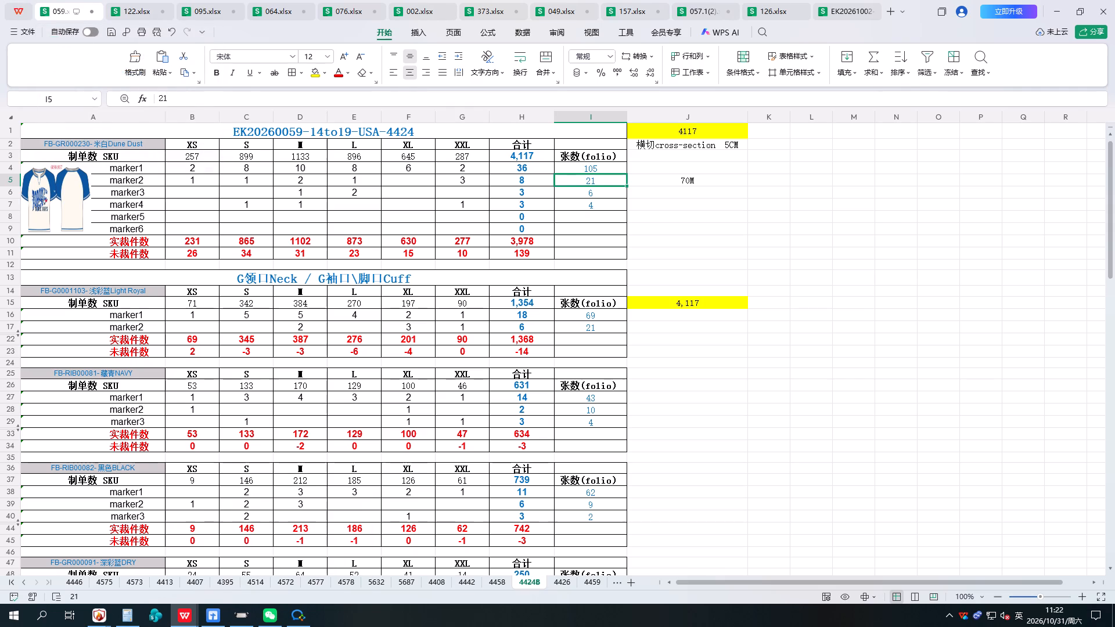
# Look through the cutting sheets 5749, 5748, 5747 and 5745 of workbook 157.xlsx.
pyautogui.click(625, 12)
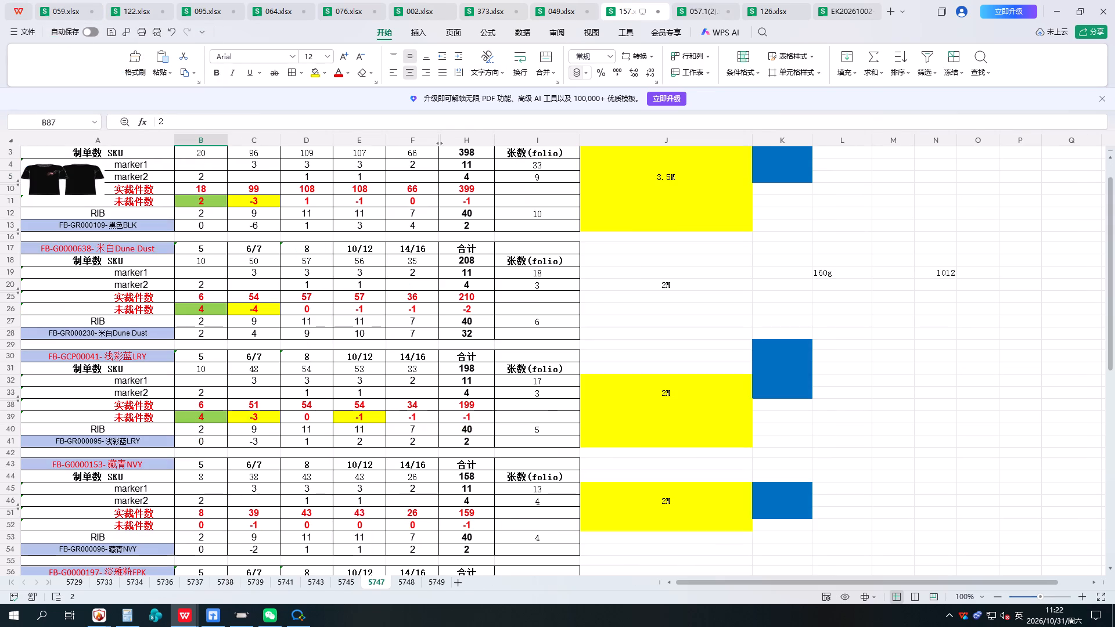
pyautogui.click(452, 587)
pyautogui.click(438, 579)
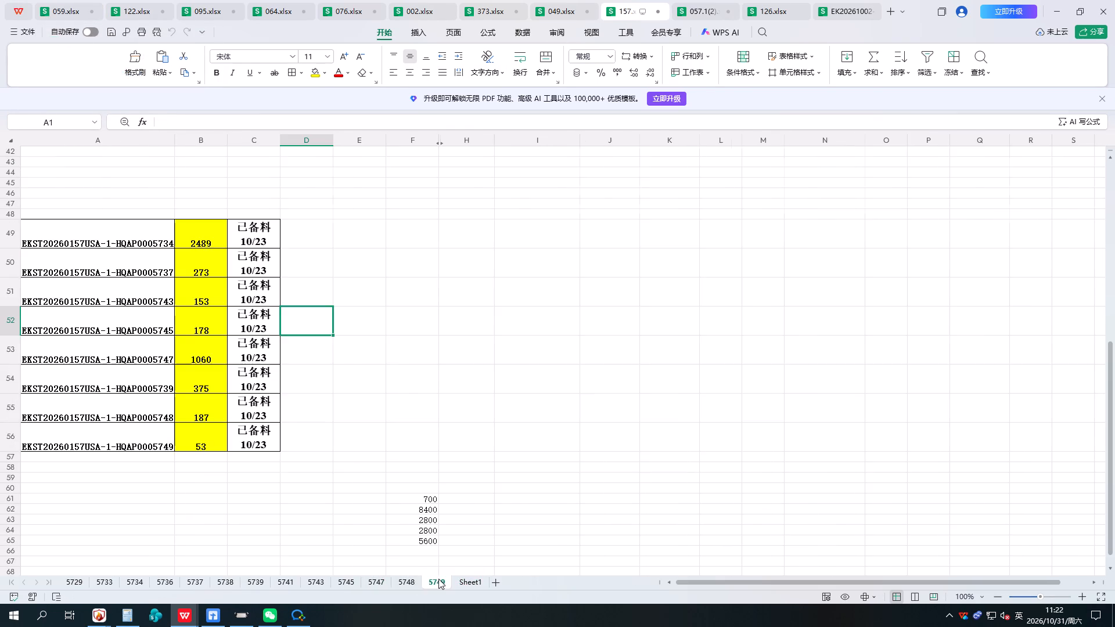
pyautogui.click(400, 582)
pyautogui.click(369, 583)
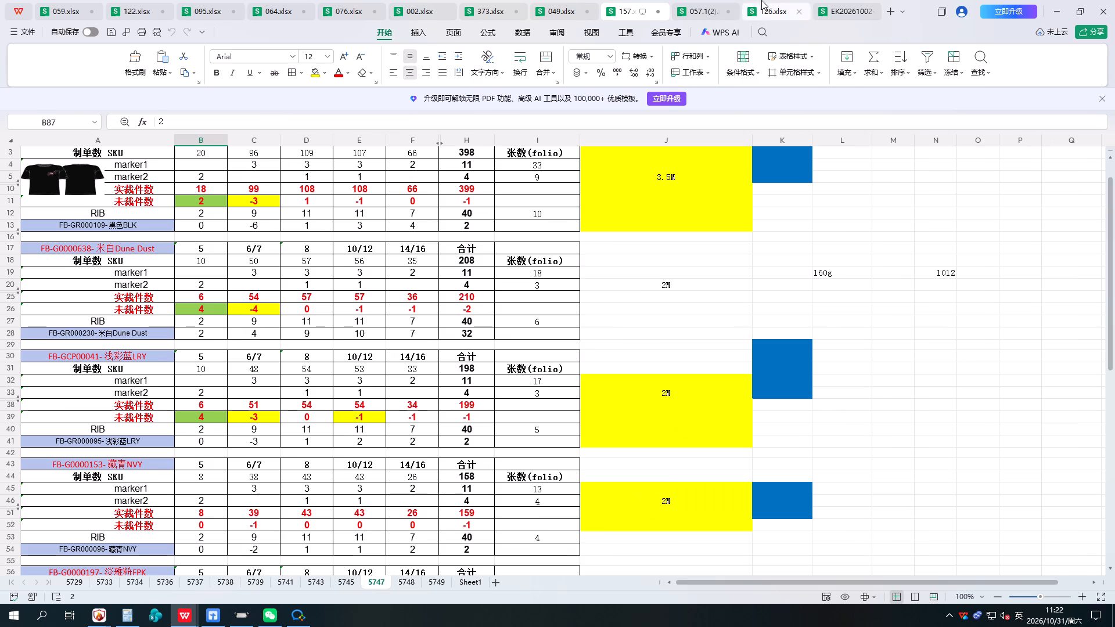
pyautogui.scroll(5, 413, 352)
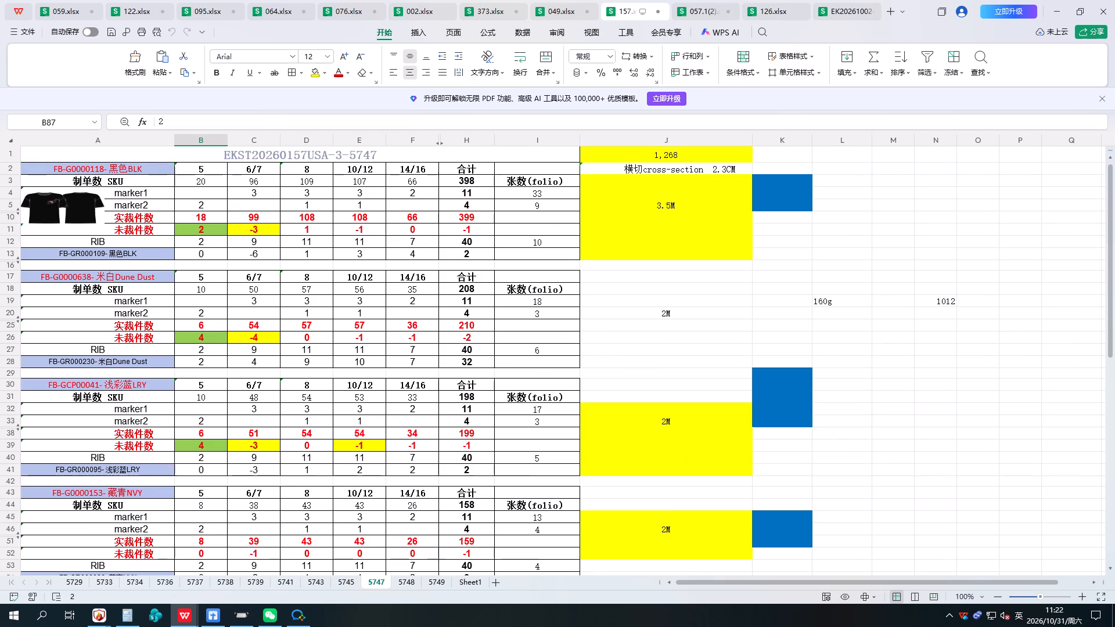
pyautogui.click(345, 581)
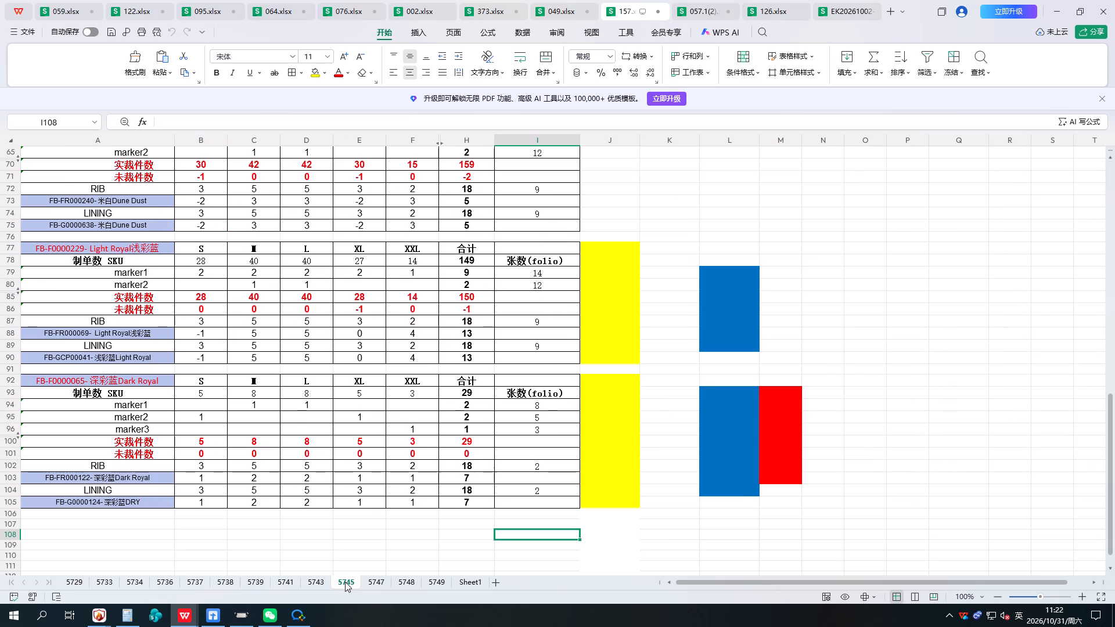
# Return to sheet 4424B in 059.xlsx and select the XL cell of the marker6 row.
pyautogui.click(72, 12)
pyautogui.click(432, 226)
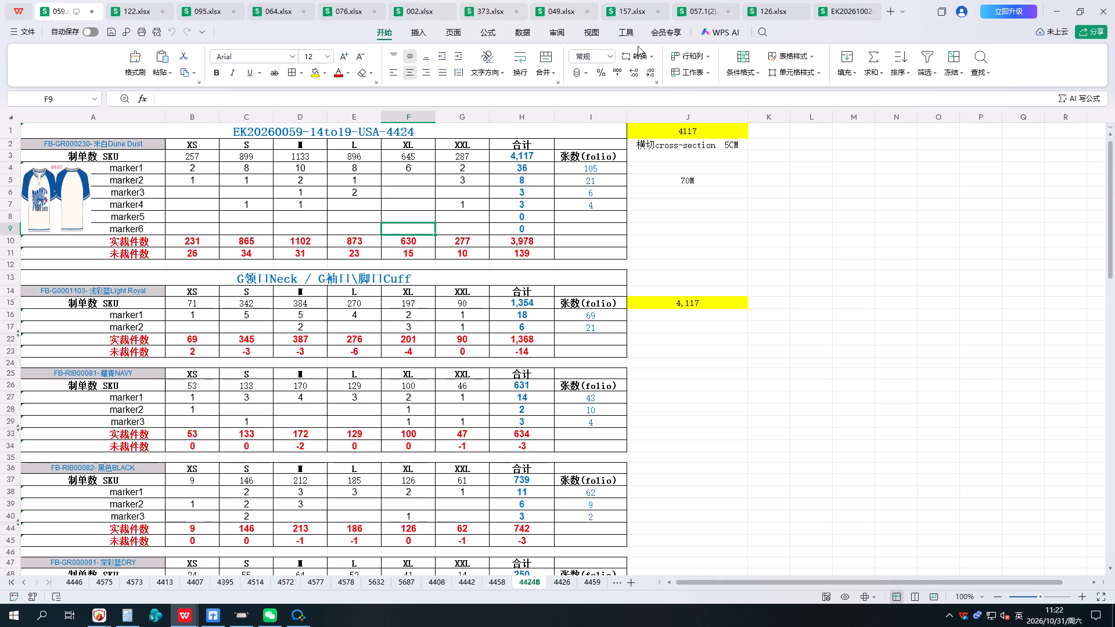
# Review the cutting tables in 157.xlsx on sheets 5749, 5748, 5747, 5745, 5739 and 5741.
pyautogui.click(629, 10)
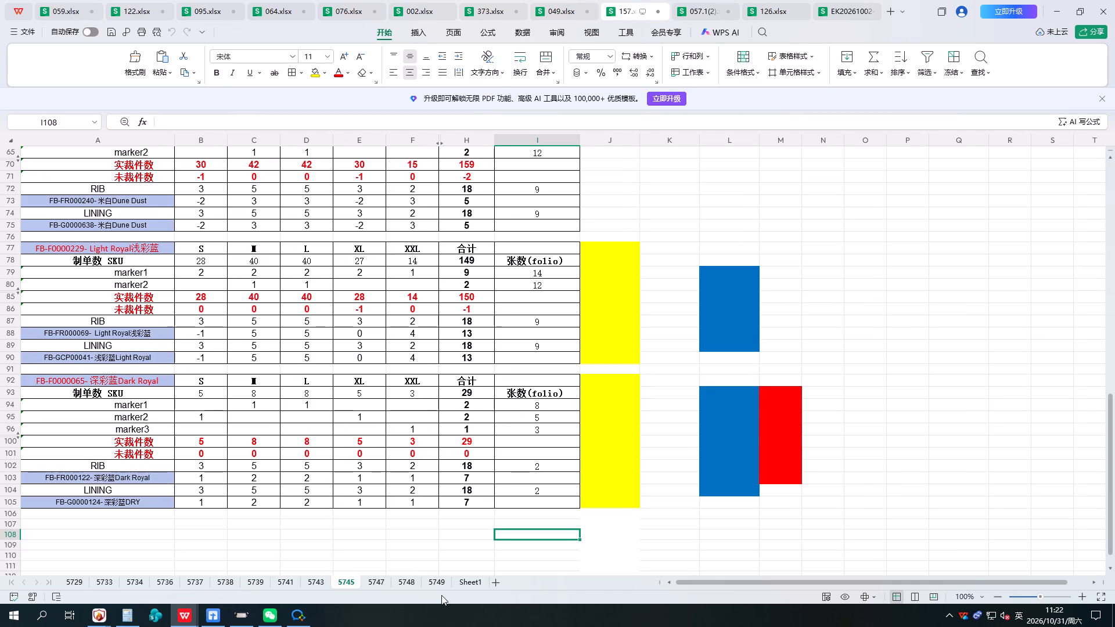
pyautogui.click(440, 585)
pyautogui.click(403, 592)
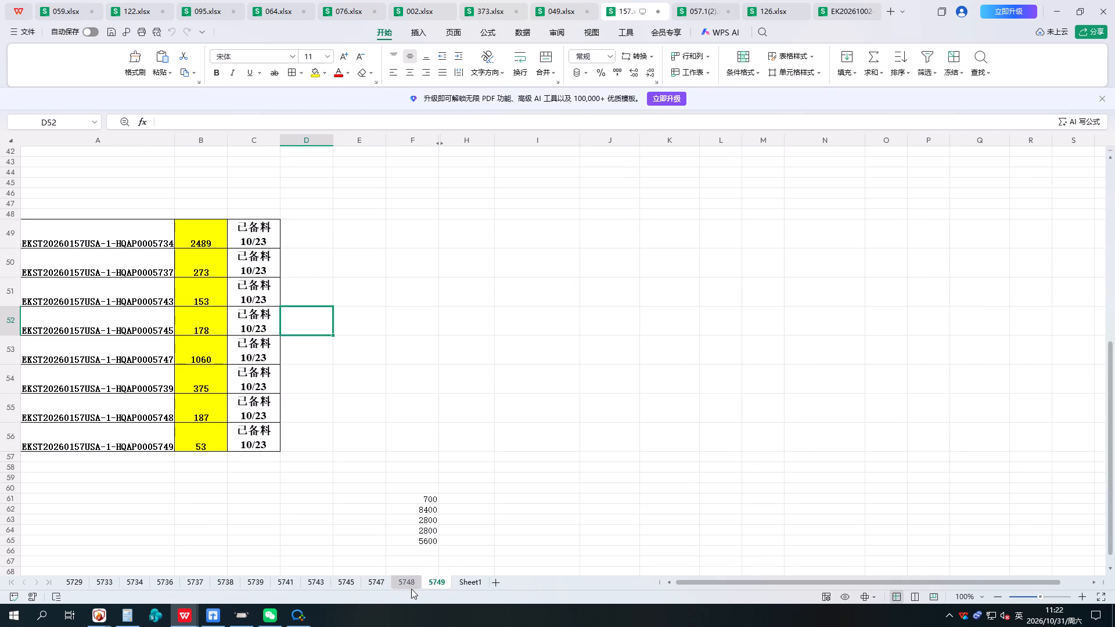
pyautogui.click(408, 578)
pyautogui.scroll(17, 380, 527)
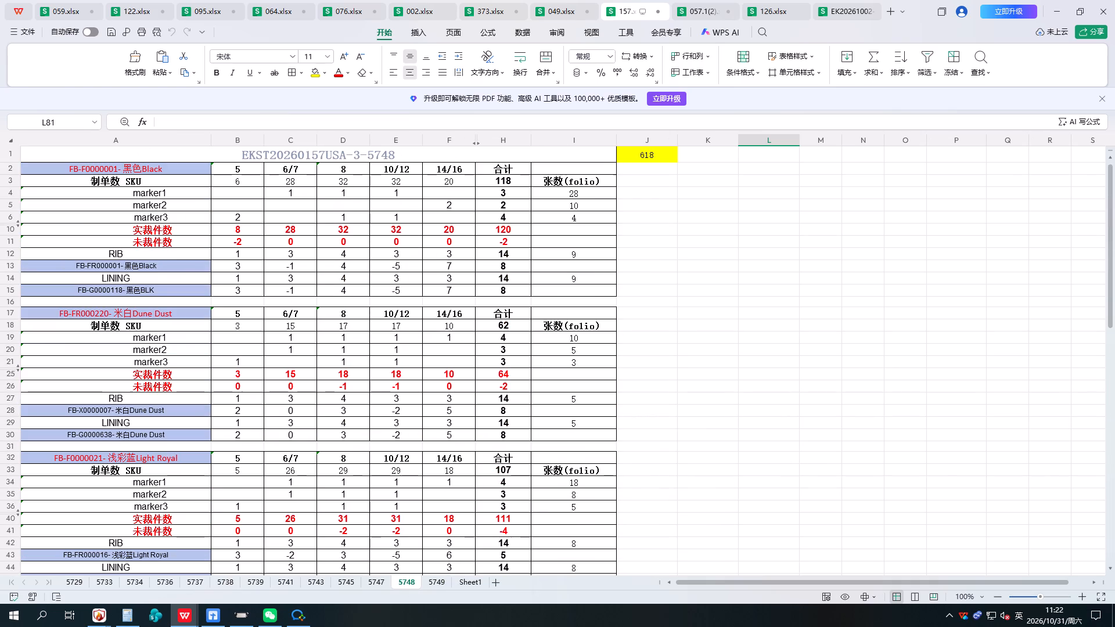
pyautogui.scroll(2, 380, 527)
pyautogui.click(380, 583)
pyautogui.click(354, 582)
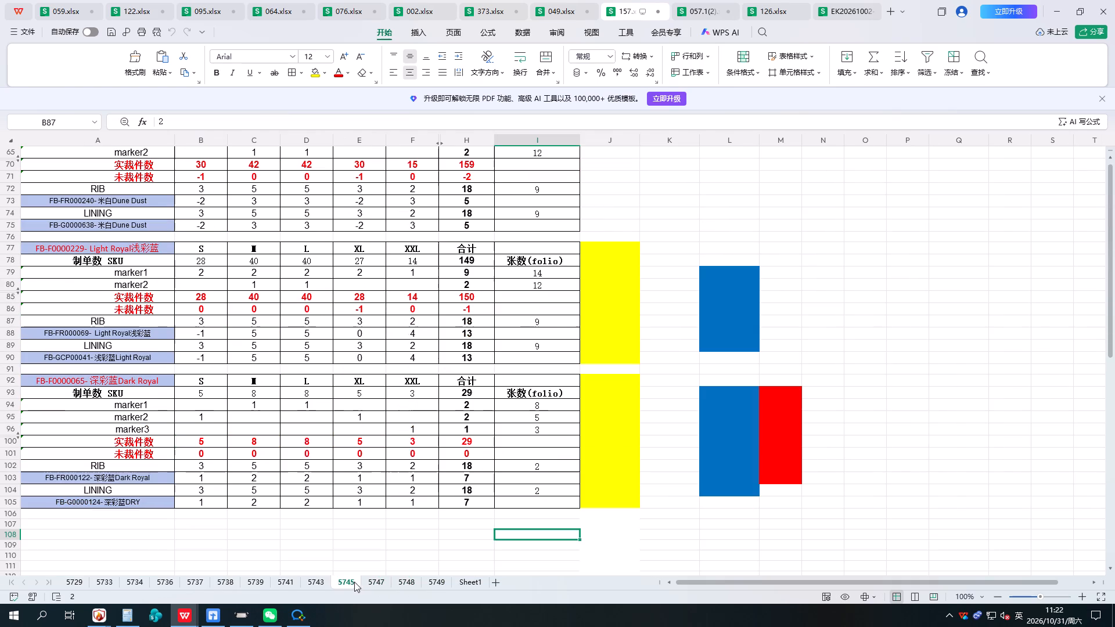
pyautogui.click(293, 582)
pyautogui.click(270, 589)
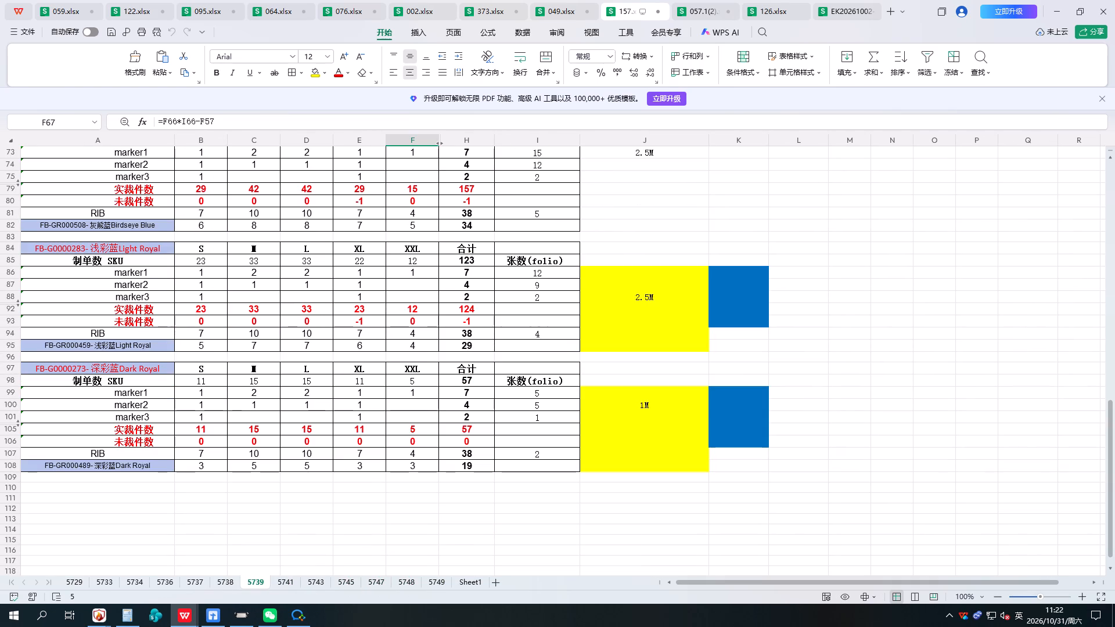
pyautogui.click(281, 583)
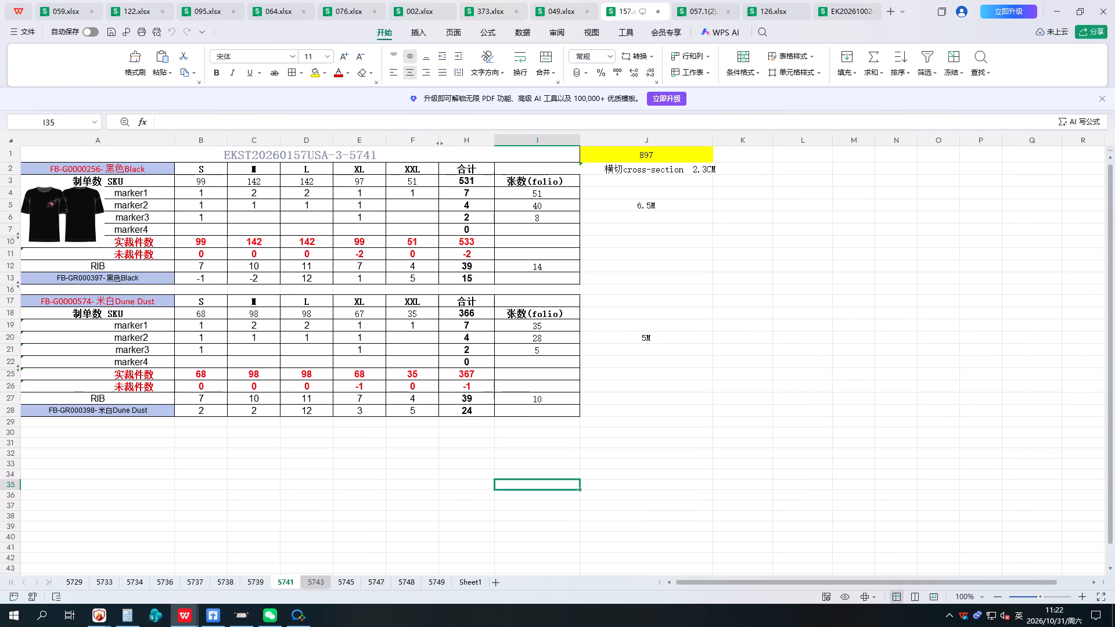
# Examine the main and neck/cuff cutting tables in 059.xlsx on sheet 4424B, and view sheet 4458.
pyautogui.click(52, 8)
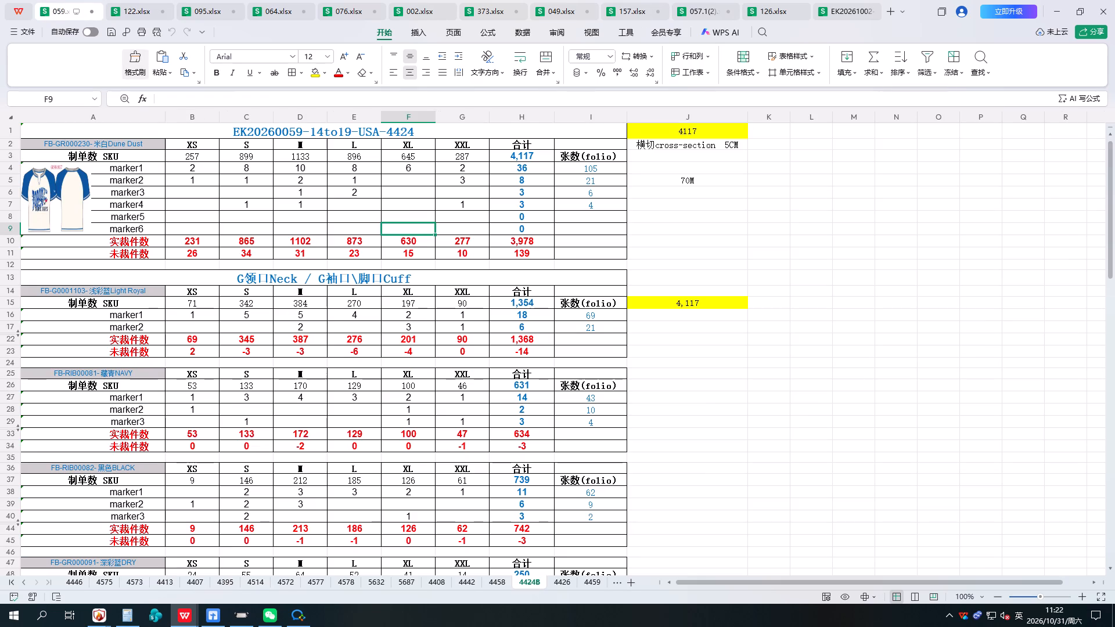
pyautogui.scroll(-2, 504, 355)
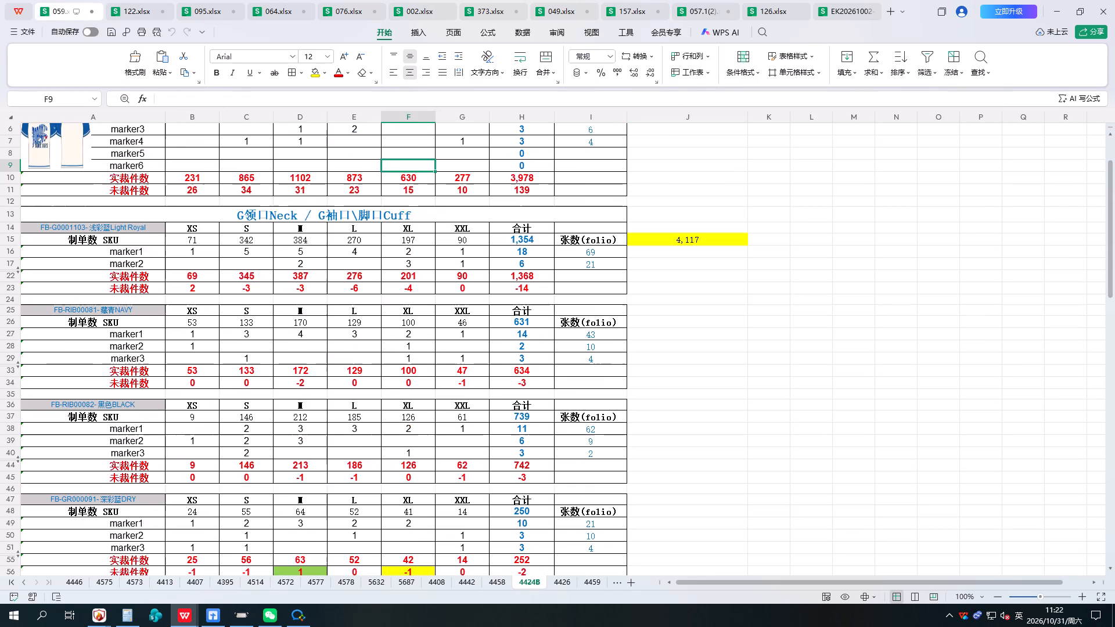
pyautogui.scroll(-1, 503, 356)
pyautogui.scroll(4, 503, 356)
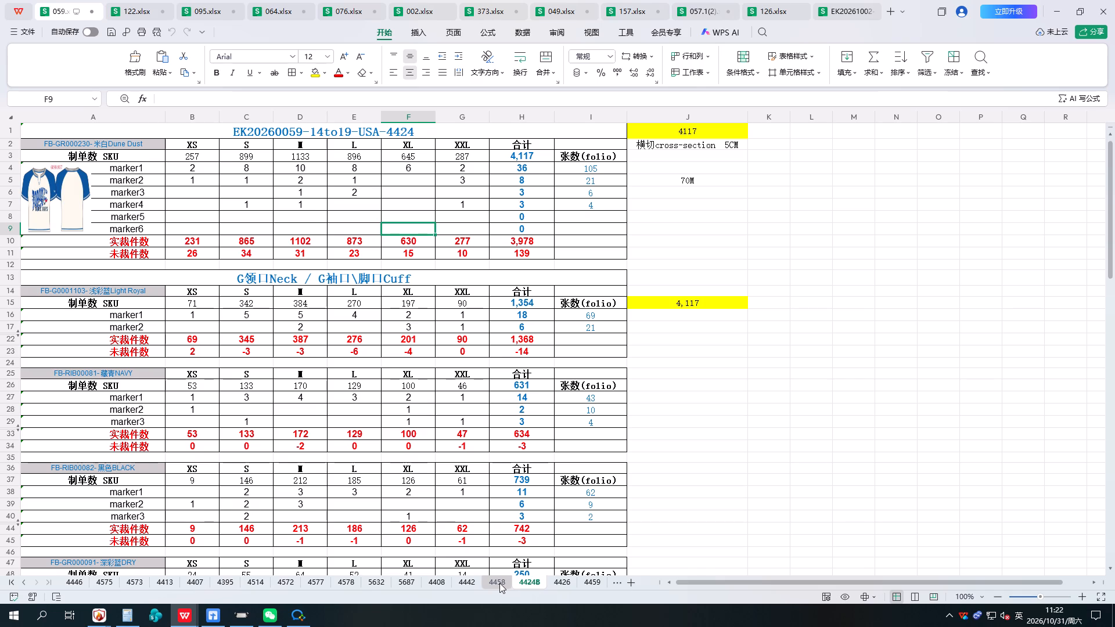
pyautogui.click(499, 583)
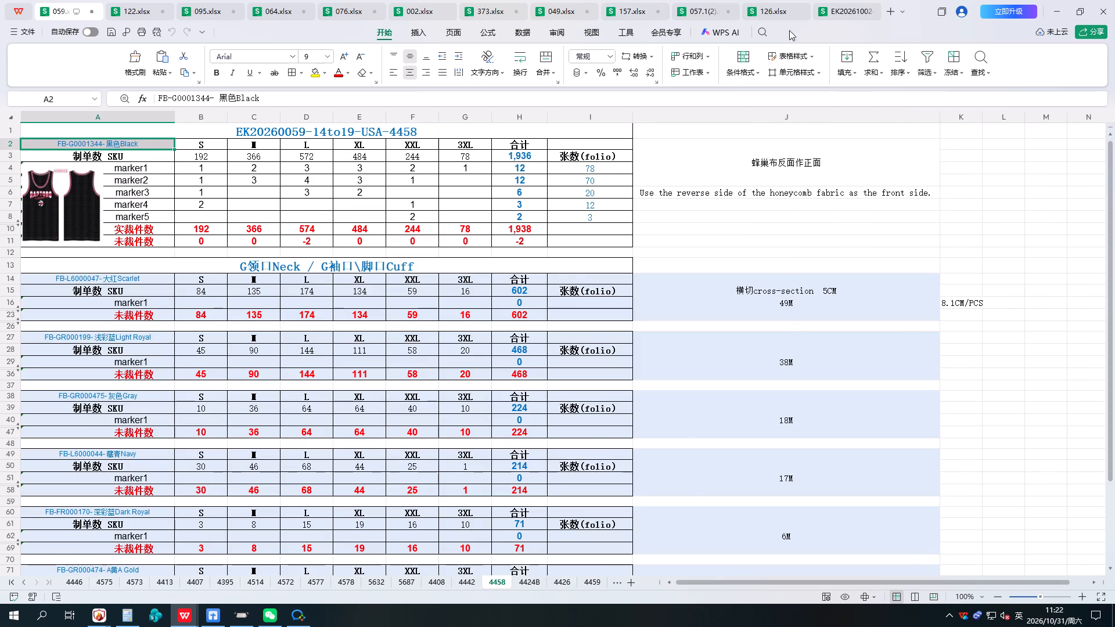
# Open sheet 5737 in 126.xlsx and select cells J17 to J19 beside the Dune Dust marker rows.
pyautogui.click(782, 15)
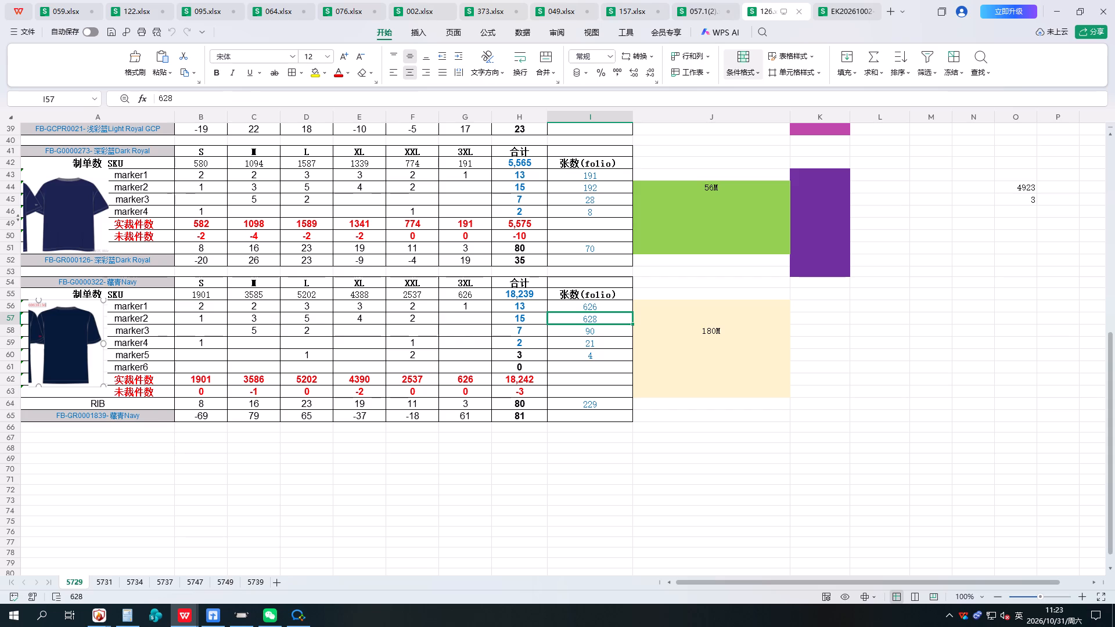
pyautogui.click(171, 585)
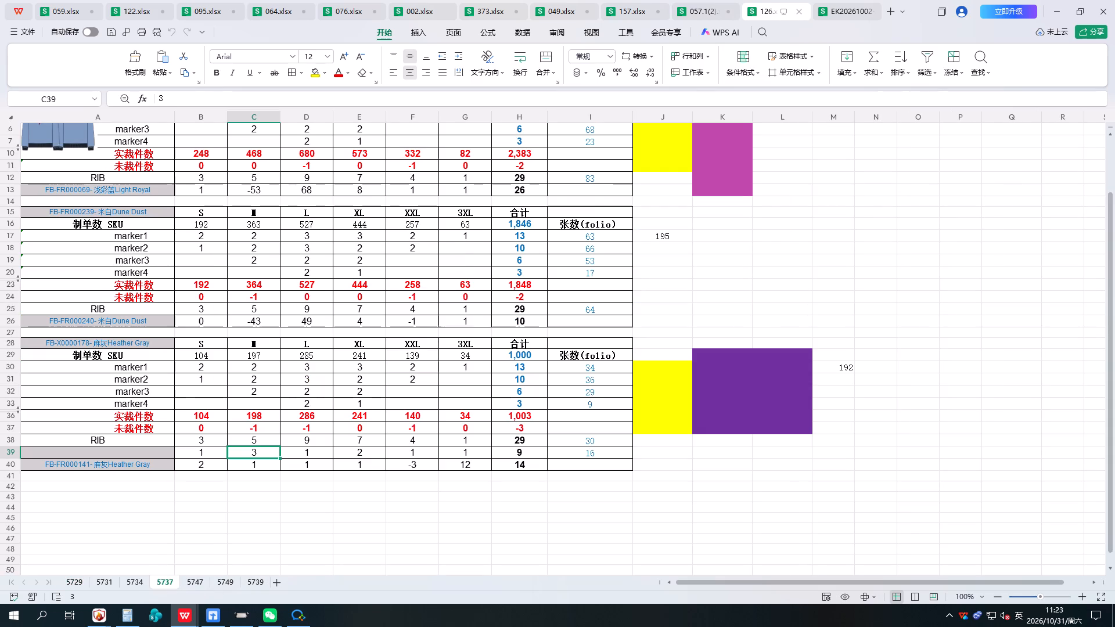
pyautogui.moveTo(690, 236); pyautogui.dragTo(689, 255)
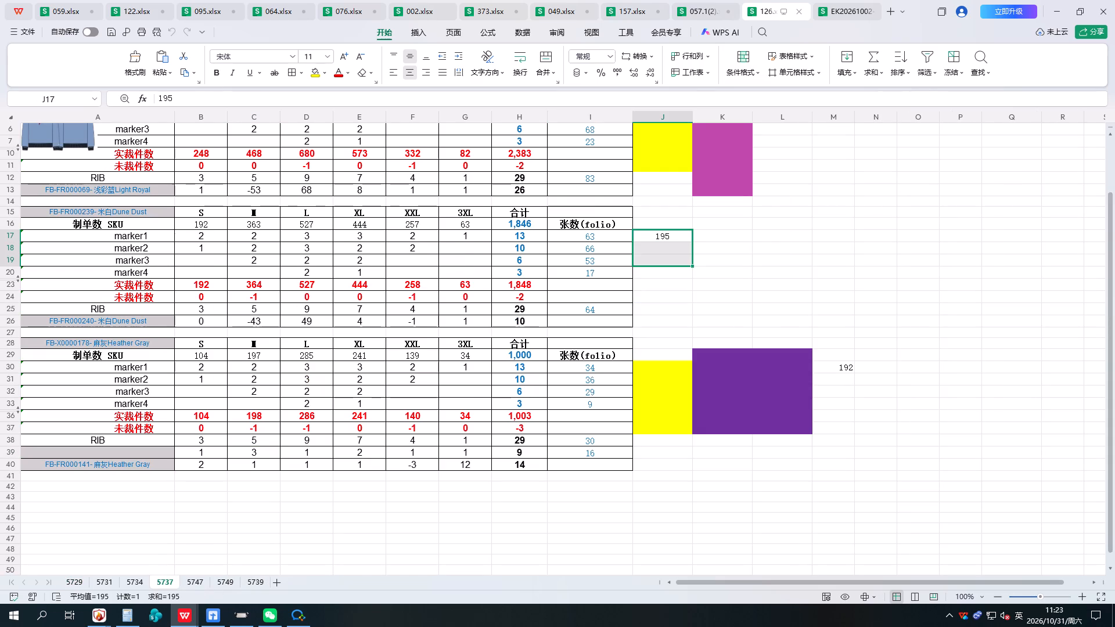
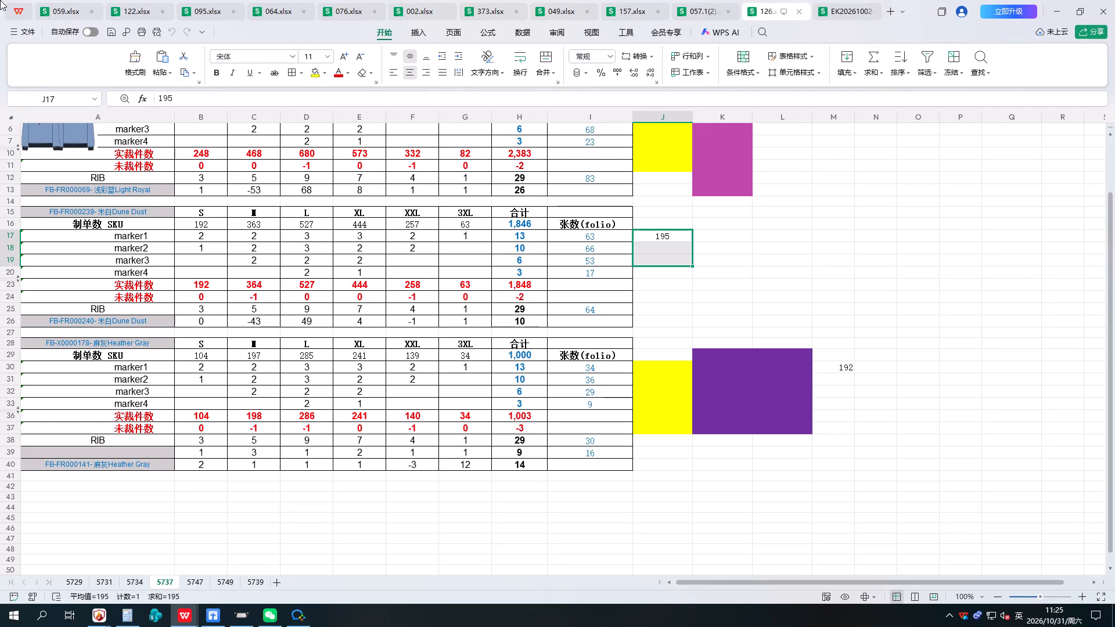
# Switch to the plotter centre, load HQAP0005607-默认方案-COLOR 1-(1).plt, and examine its marker layout and label strip.
pyautogui.click(242, 614)
pyautogui.click(17, 45)
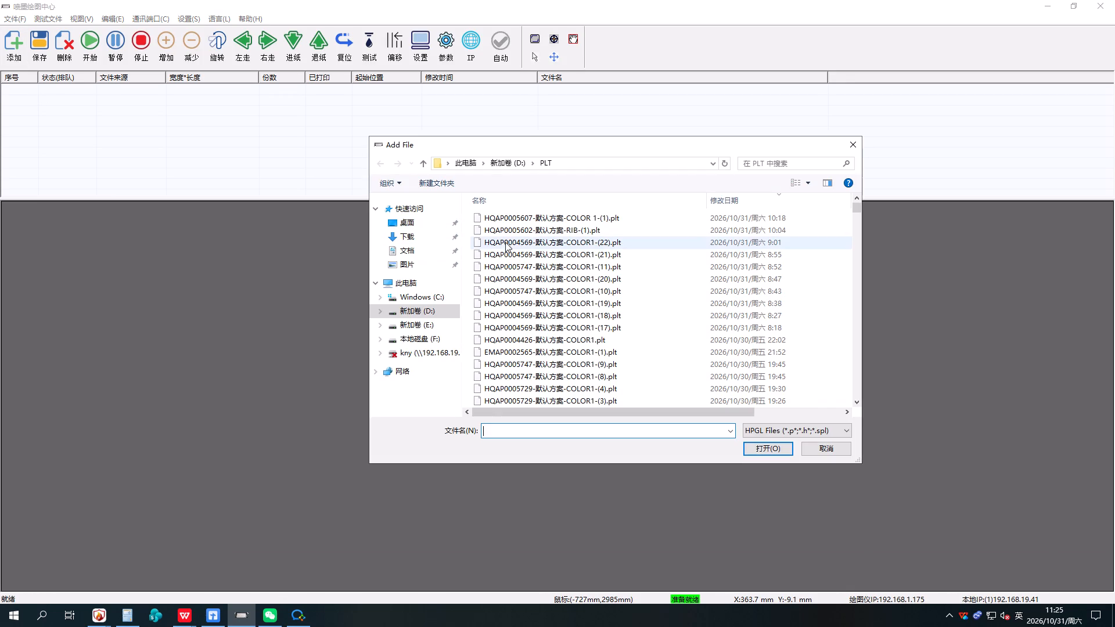
pyautogui.doubleClick(550, 216)
pyautogui.scroll(3, 422, 397)
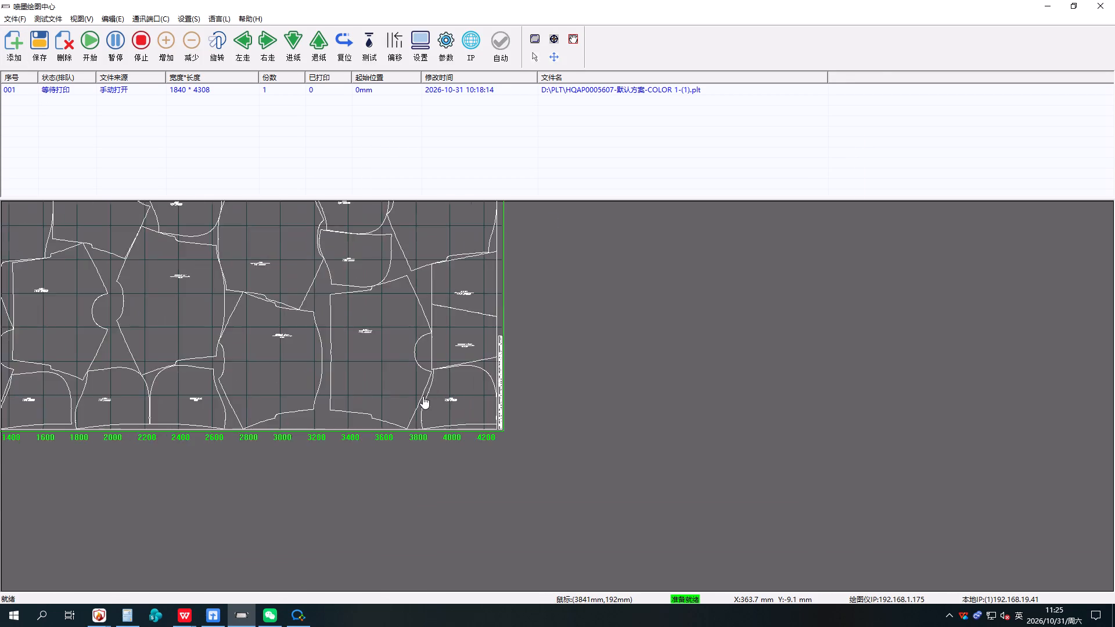
pyautogui.scroll(11, 423, 396)
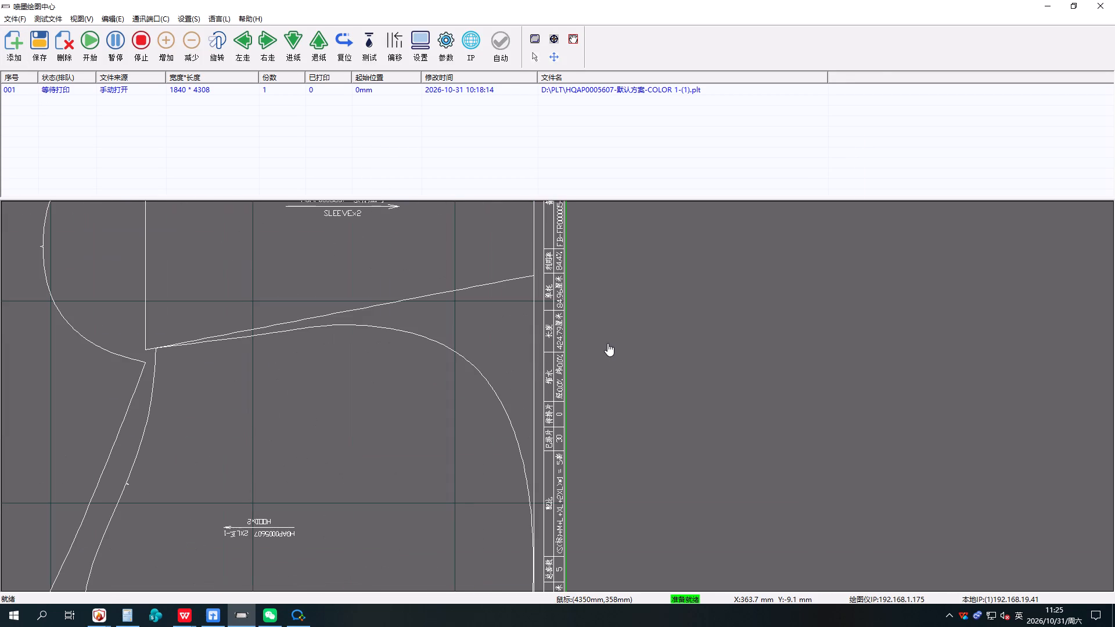
pyautogui.scroll(-3, 377, 416)
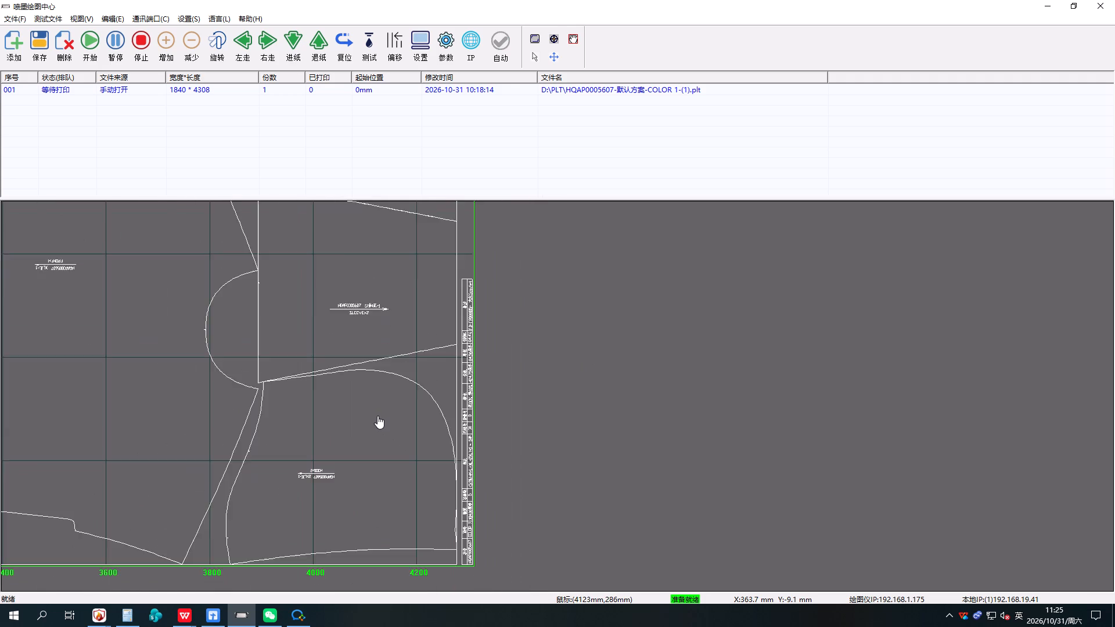
pyautogui.scroll(-5, 377, 416)
pyautogui.moveTo(301, 385); pyautogui.dragTo(573, 406)
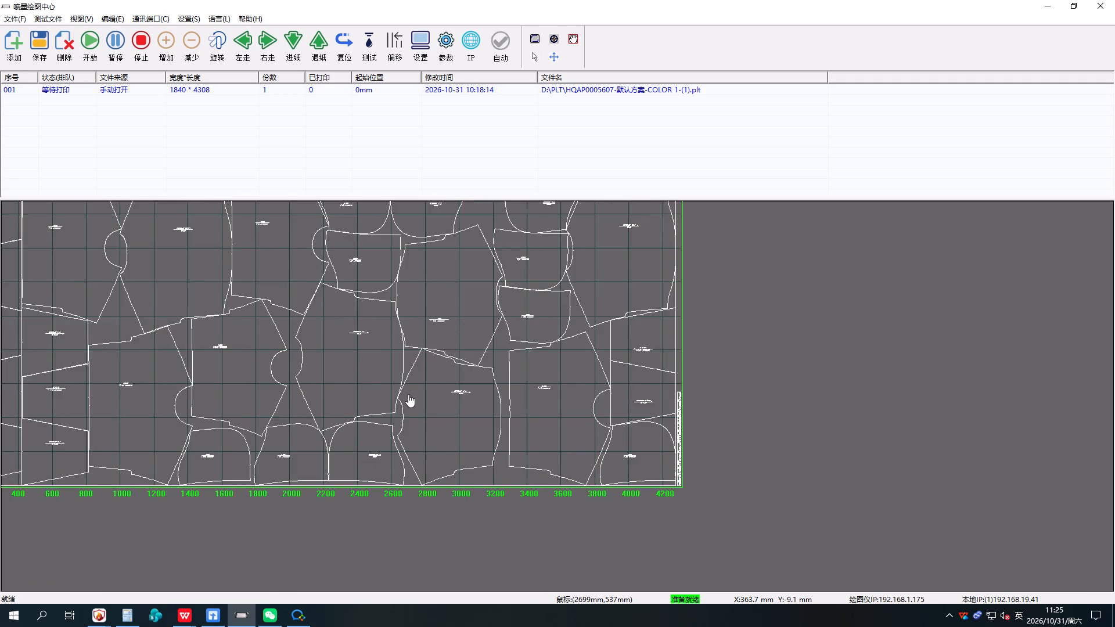
pyautogui.scroll(-3, 408, 394)
pyautogui.scroll(2, 254, 369)
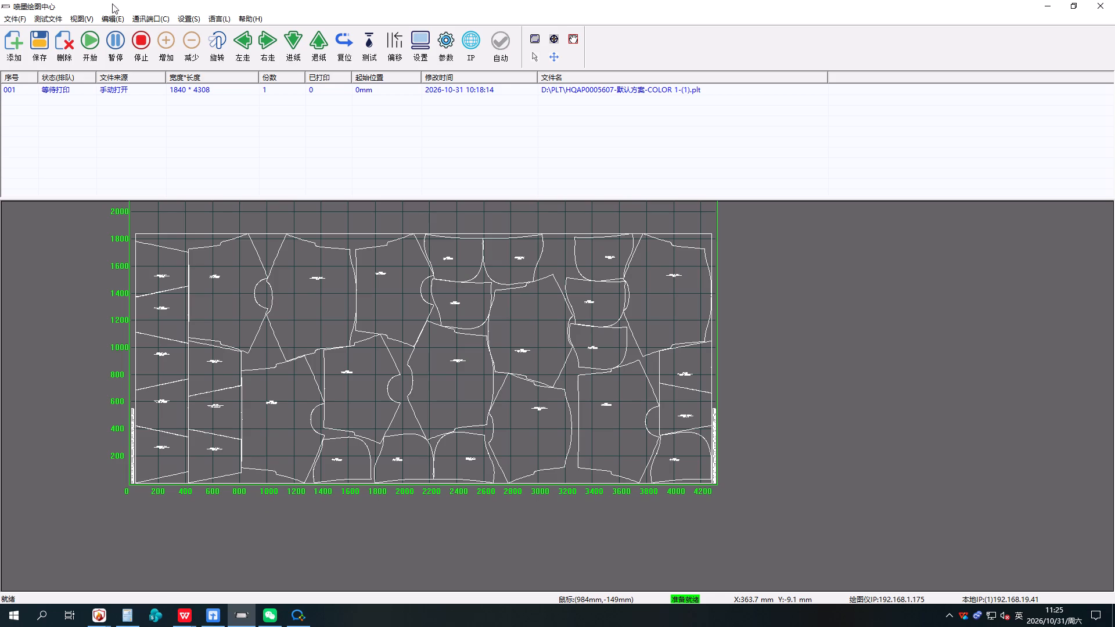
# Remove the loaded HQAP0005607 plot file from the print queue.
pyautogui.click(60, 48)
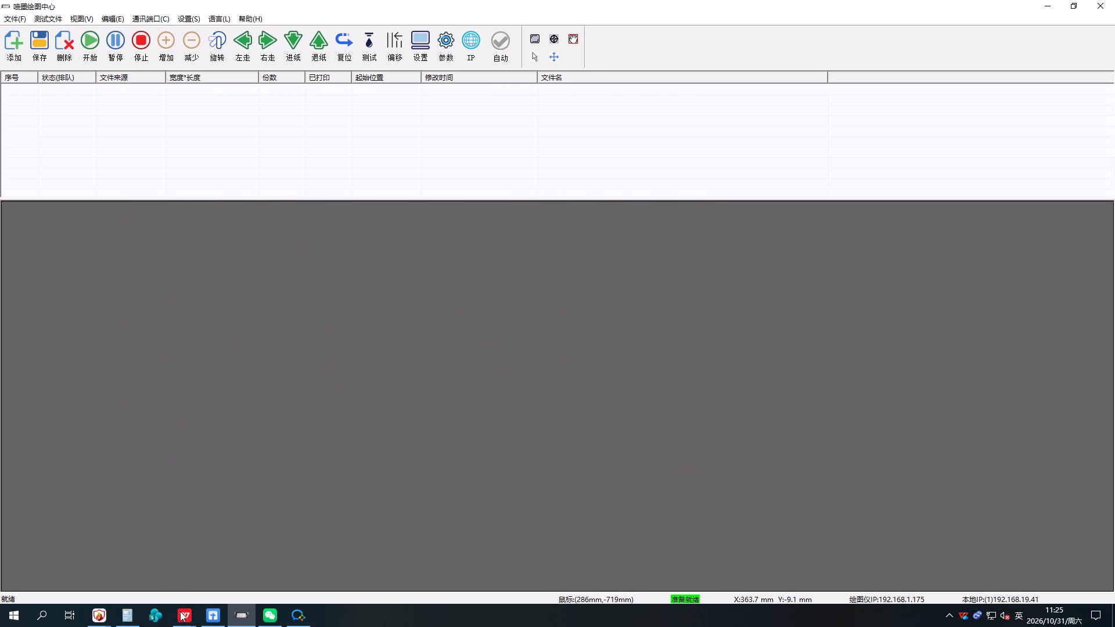
# Switch to the workbook 122.xlsx in WPS Office.
pyautogui.click(181, 613)
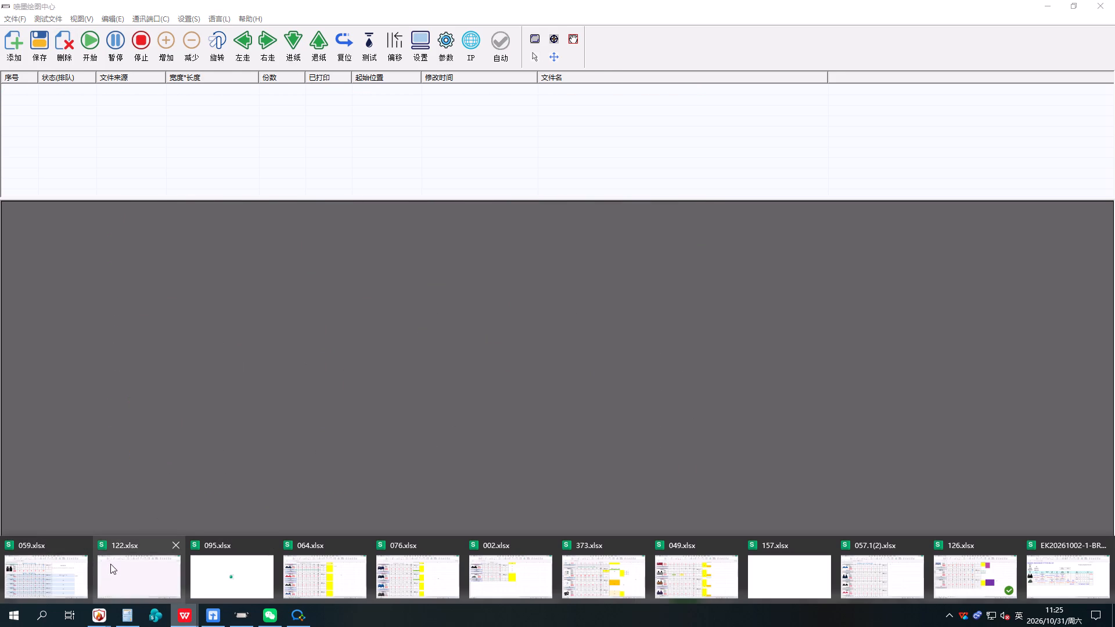
pyautogui.click(143, 579)
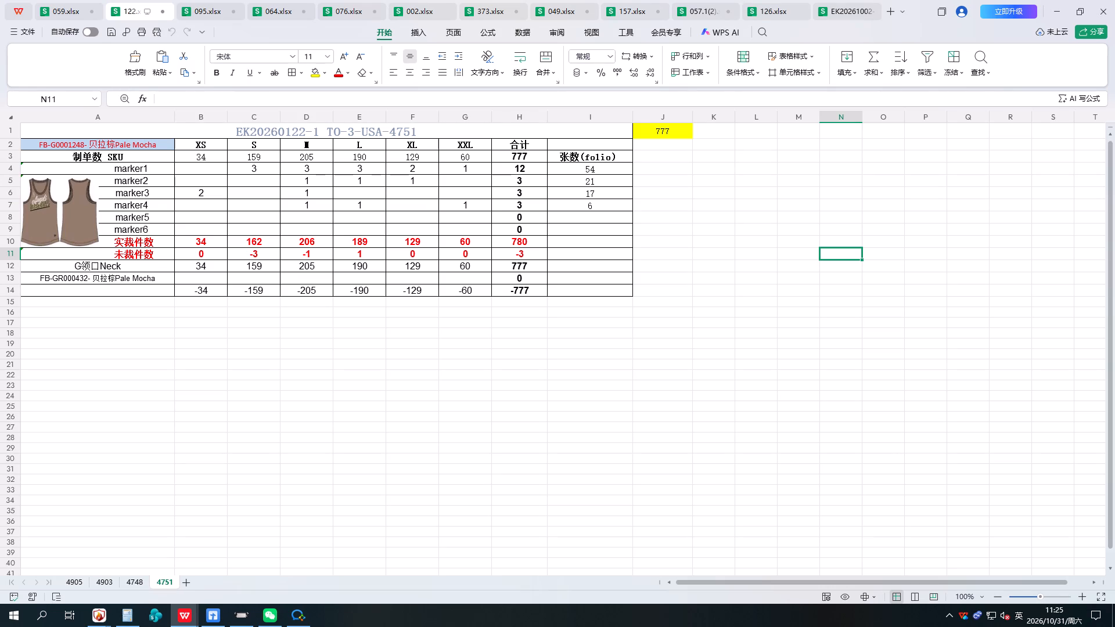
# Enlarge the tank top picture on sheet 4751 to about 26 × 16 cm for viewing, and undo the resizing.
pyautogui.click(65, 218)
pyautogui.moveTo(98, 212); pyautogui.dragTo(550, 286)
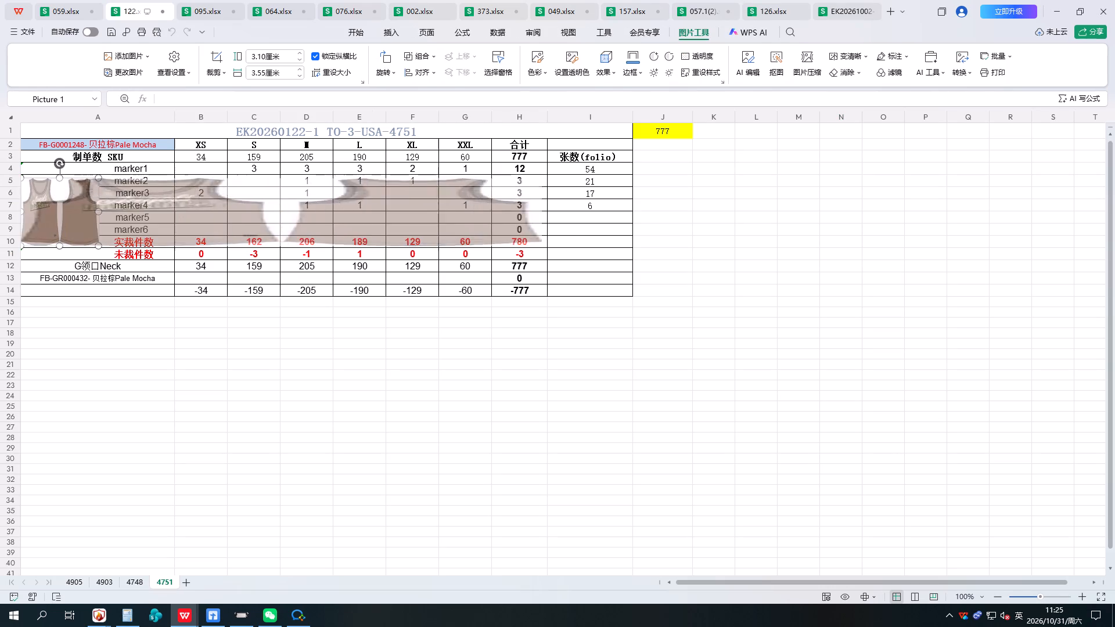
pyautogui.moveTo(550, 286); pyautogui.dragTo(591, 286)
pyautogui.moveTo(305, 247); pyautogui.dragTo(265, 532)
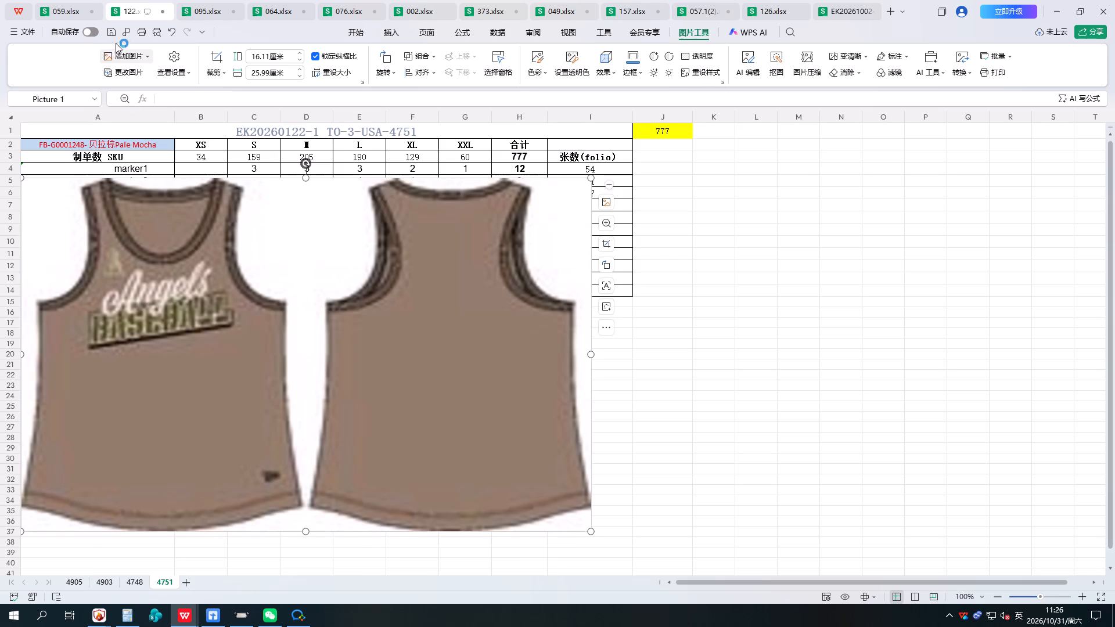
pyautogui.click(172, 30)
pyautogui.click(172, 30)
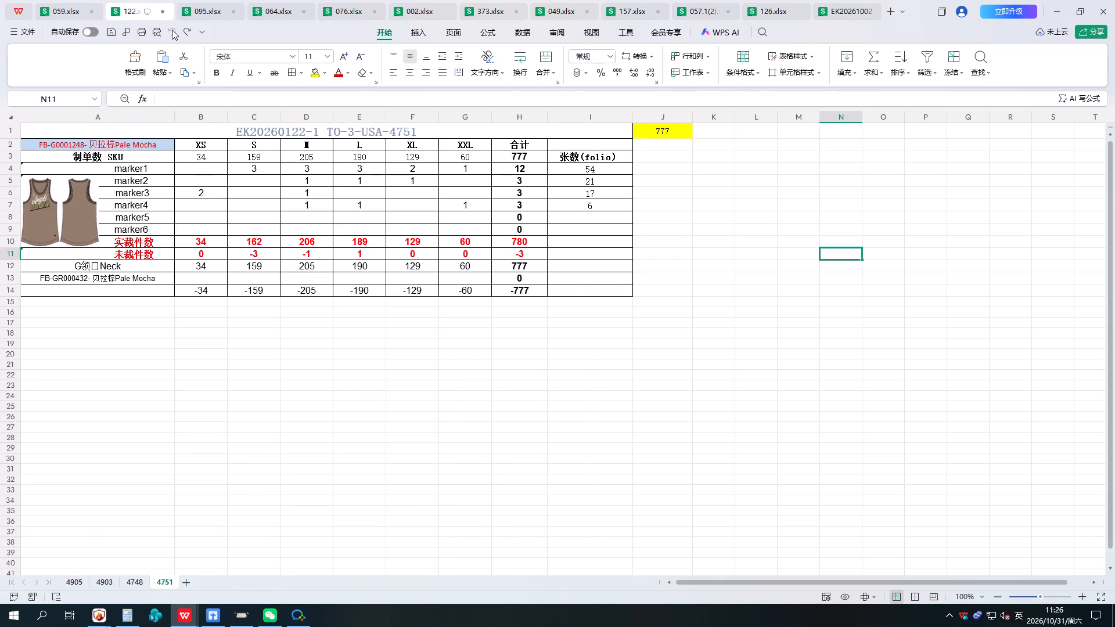
# On sheet 4905, fill the marker1 row with S 1, M 2, L 2, XL 2, XXL 1 and folio 68.
pyautogui.click(75, 578)
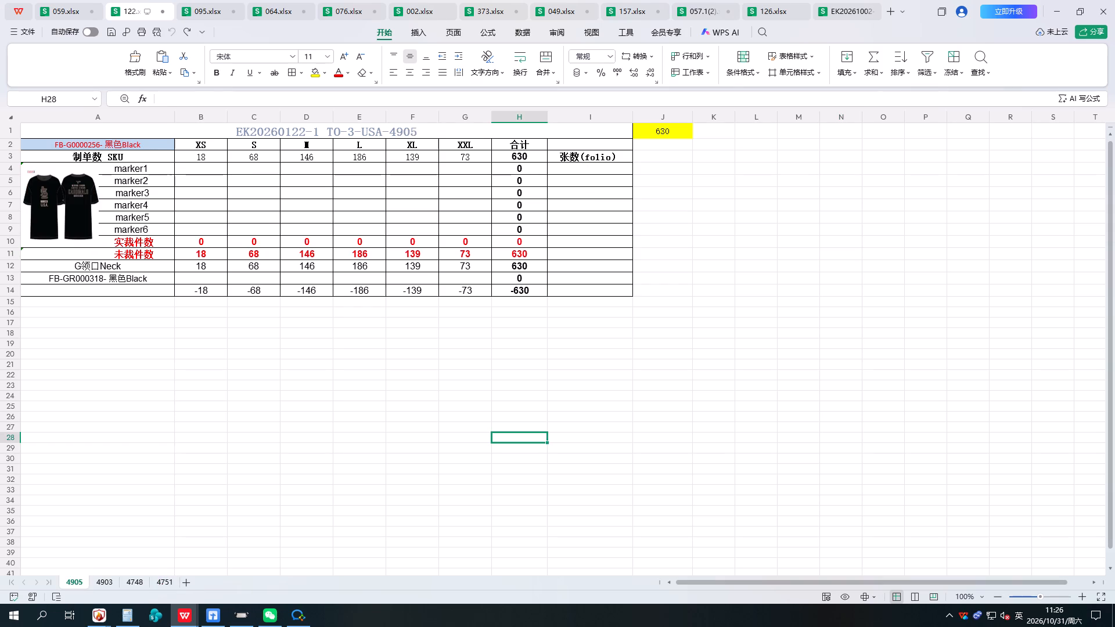
pyautogui.click(469, 166)
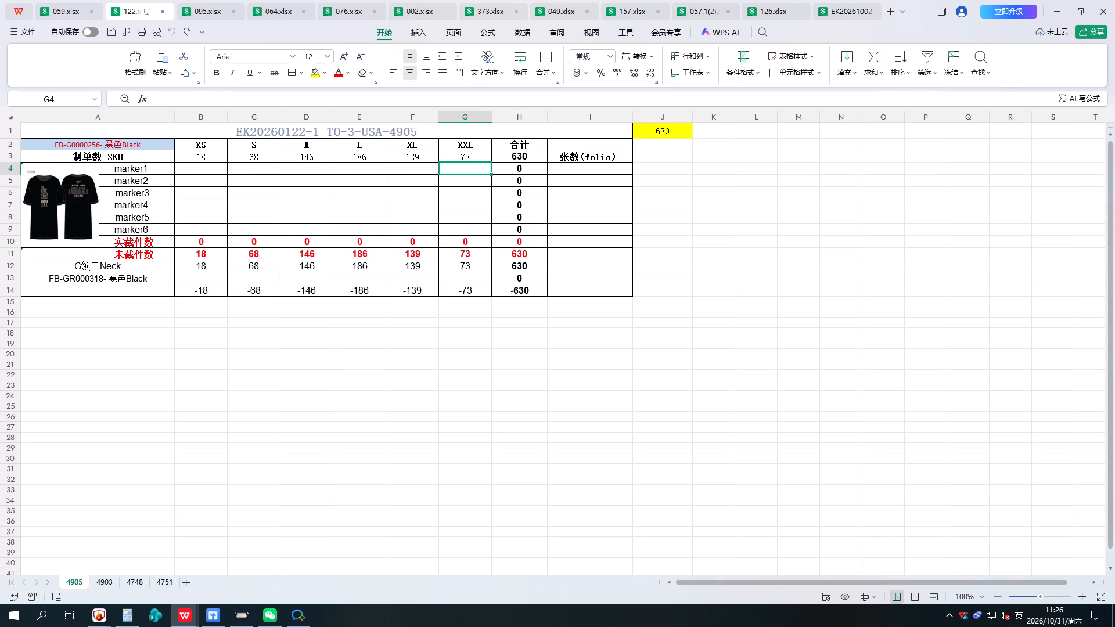
pyautogui.press('1')
pyautogui.click(411, 170)
pyautogui.press('2')
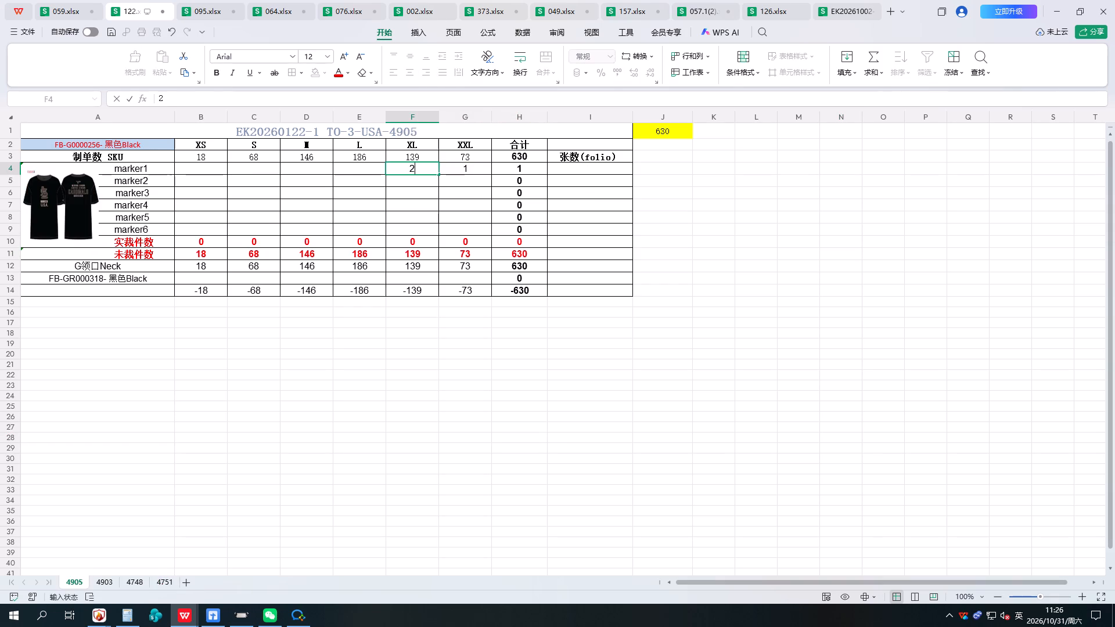
pyautogui.click(374, 172)
pyautogui.press('2')
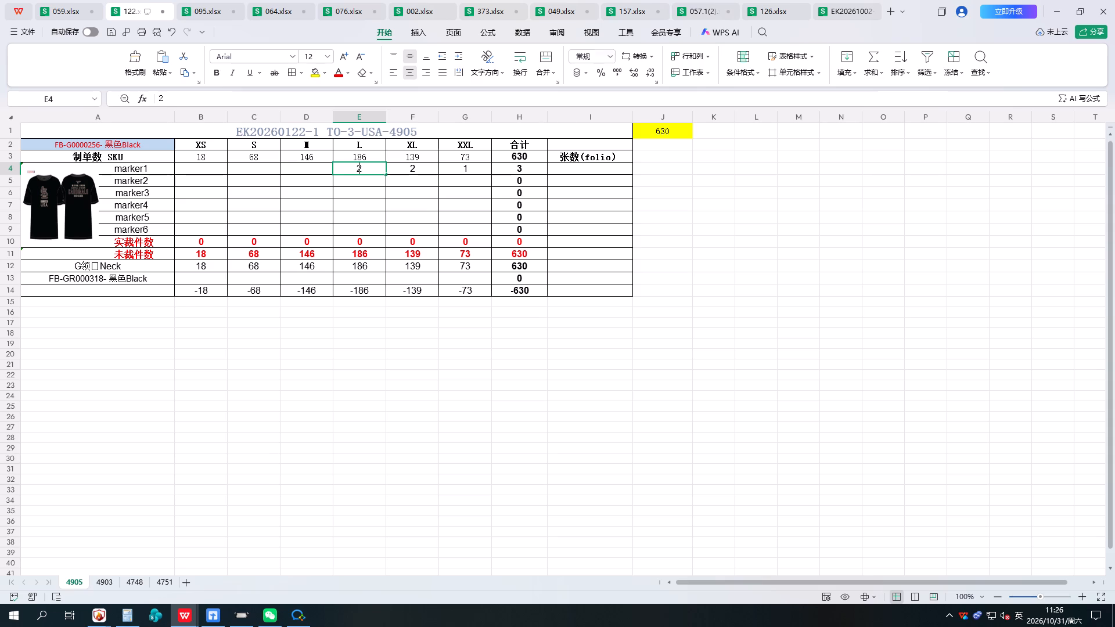
pyautogui.click(315, 170)
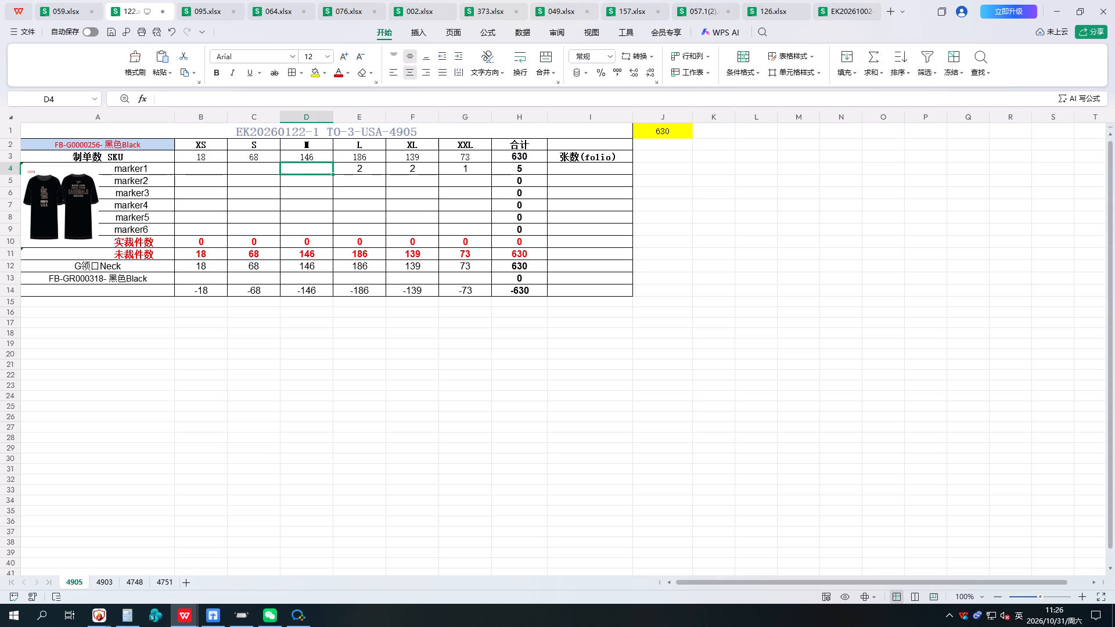
pyautogui.press('2')
pyautogui.click(265, 171)
pyautogui.press('1')
pyautogui.click(581, 171)
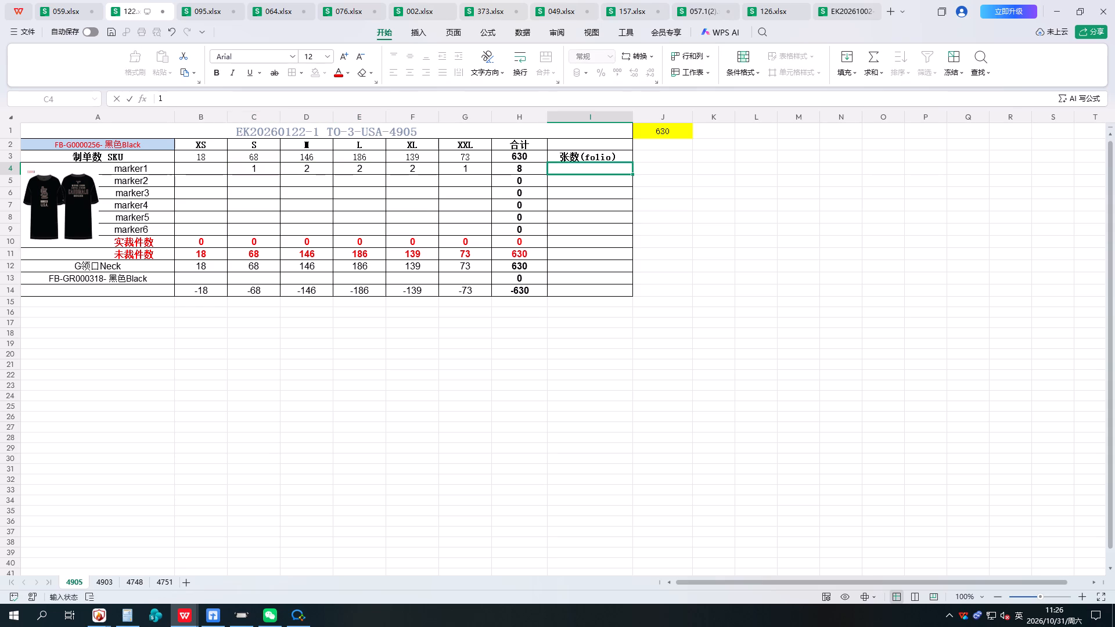
pyautogui.press('6')
pyautogui.press('8')
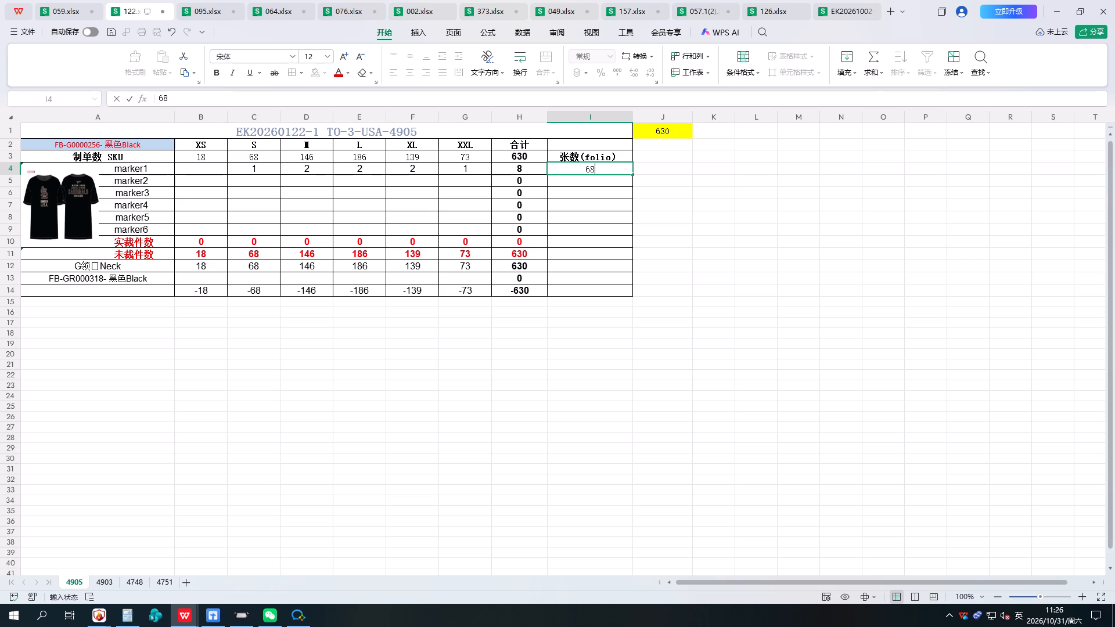
pyautogui.click(758, 241)
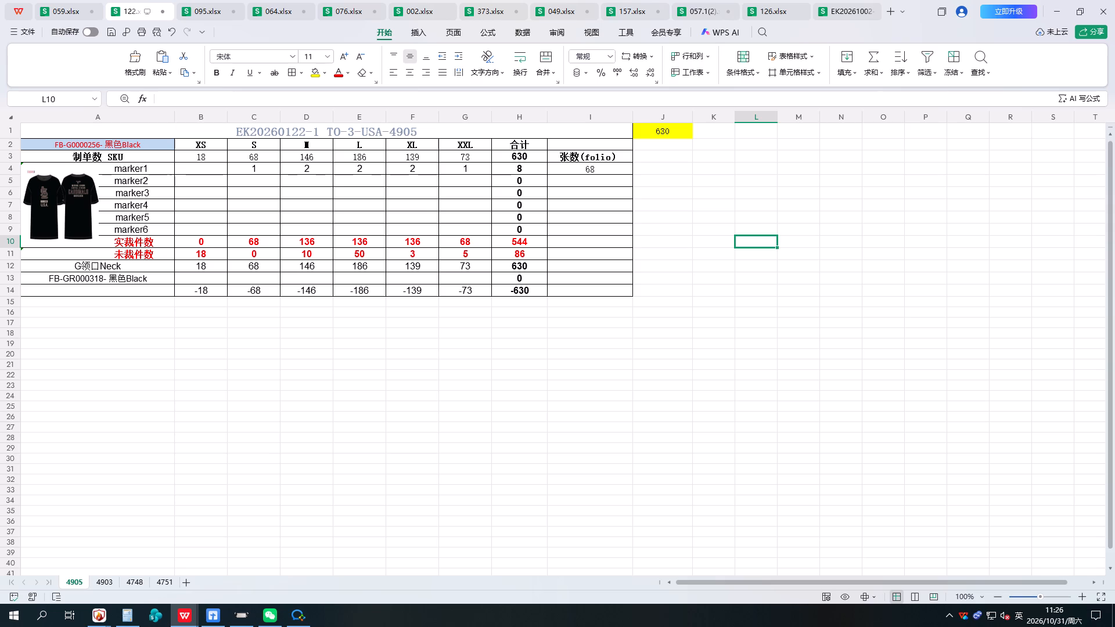
# Change the marker1 row's L ratio to 3 and its folio count to 62.
pyautogui.click(359, 171)
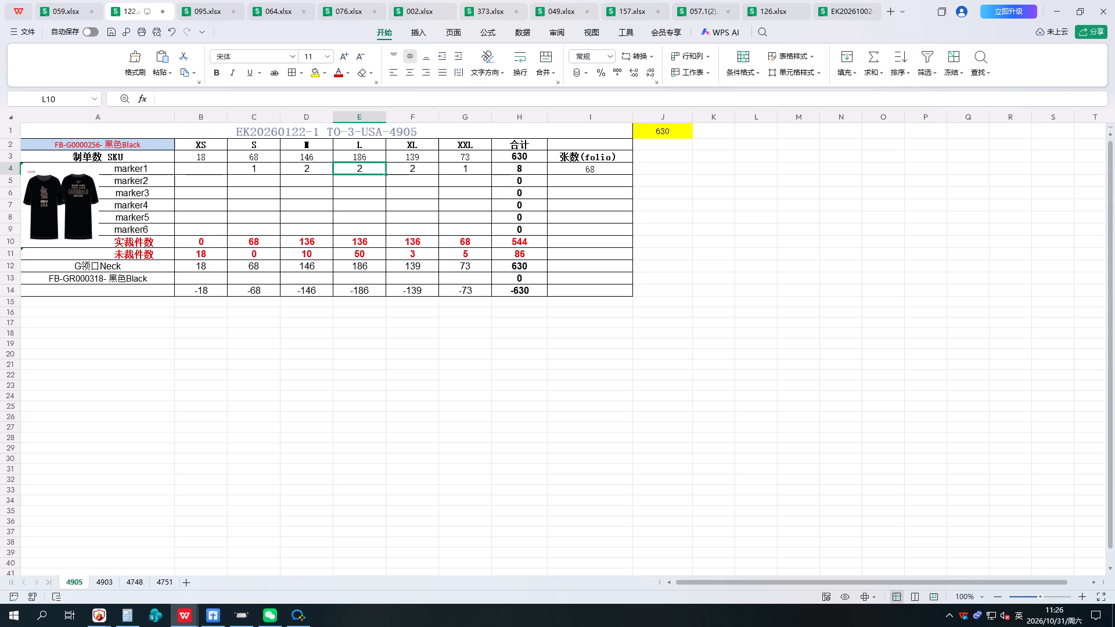
pyautogui.press('3')
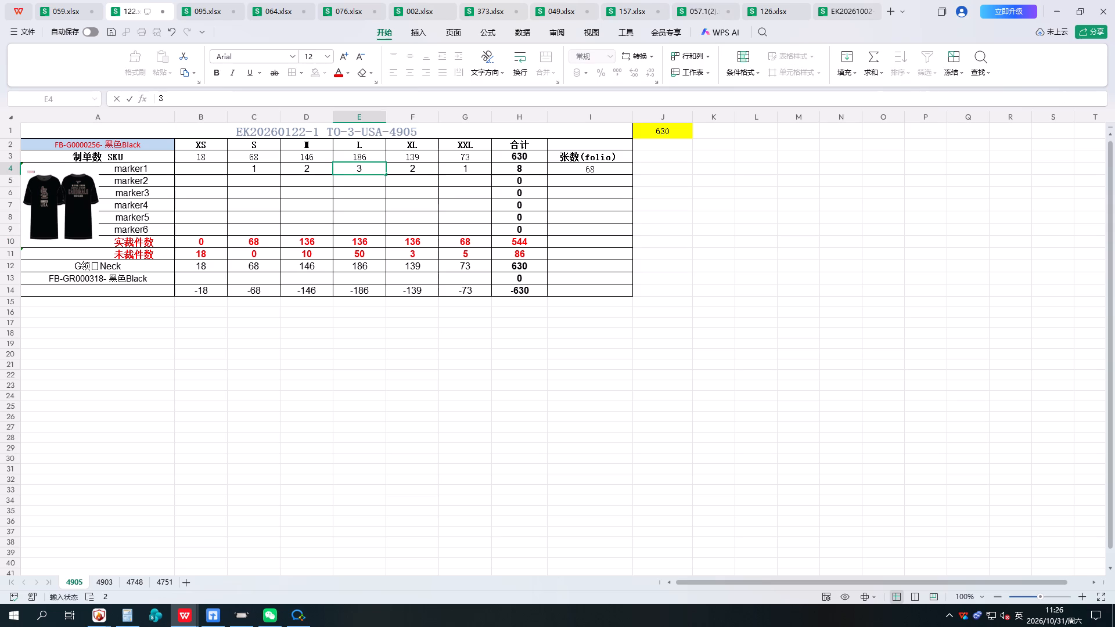
pyautogui.click(602, 172)
pyautogui.press('Delete')
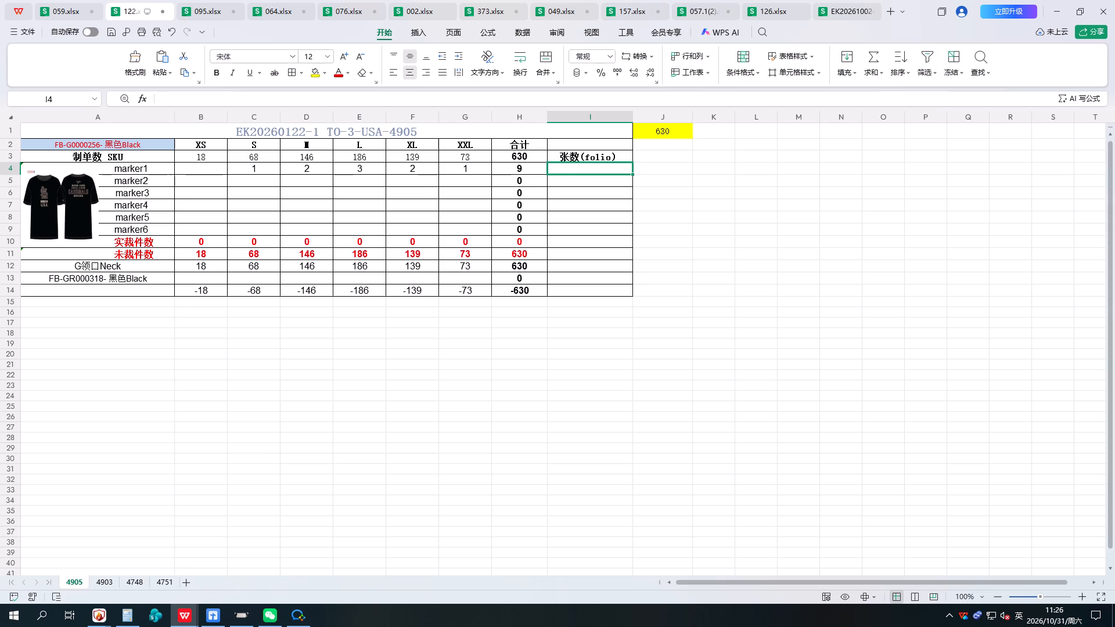
pyautogui.click(605, 171)
pyautogui.press('6')
pyautogui.press('2')
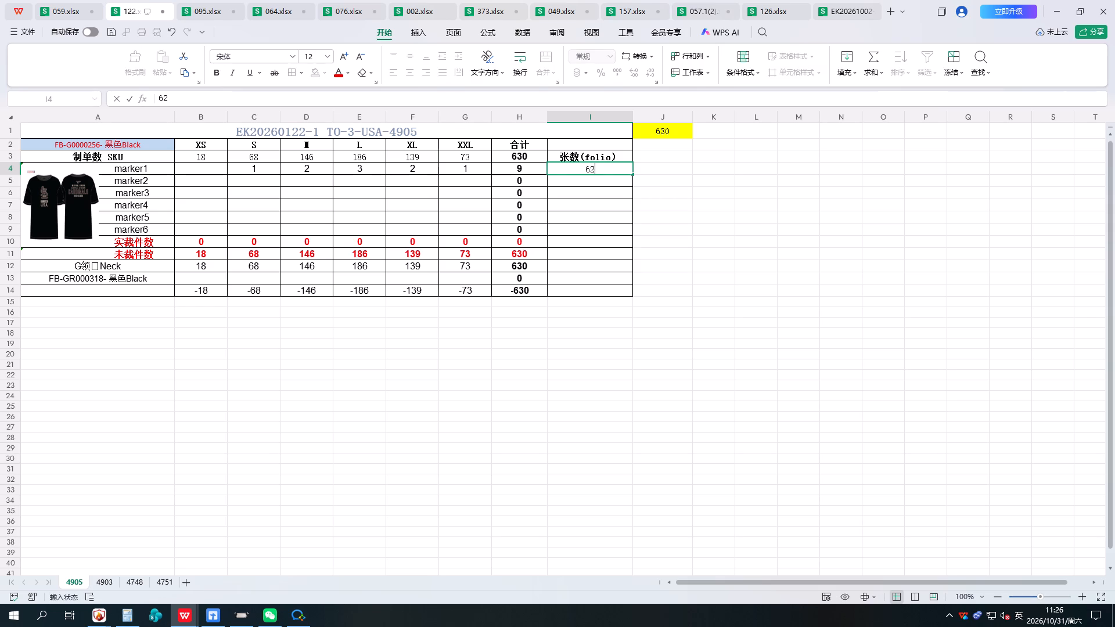
pyautogui.click(731, 244)
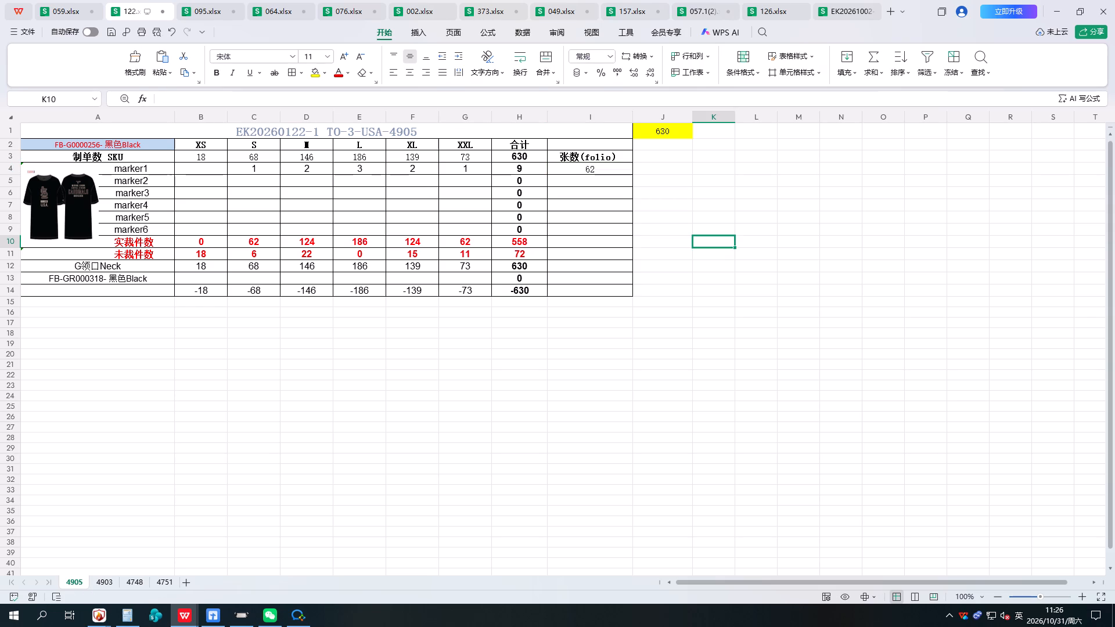
# Fill the marker2 row with XS 1, M 2, XL 1, XXL 1 and folio 11.
pyautogui.click(197, 181)
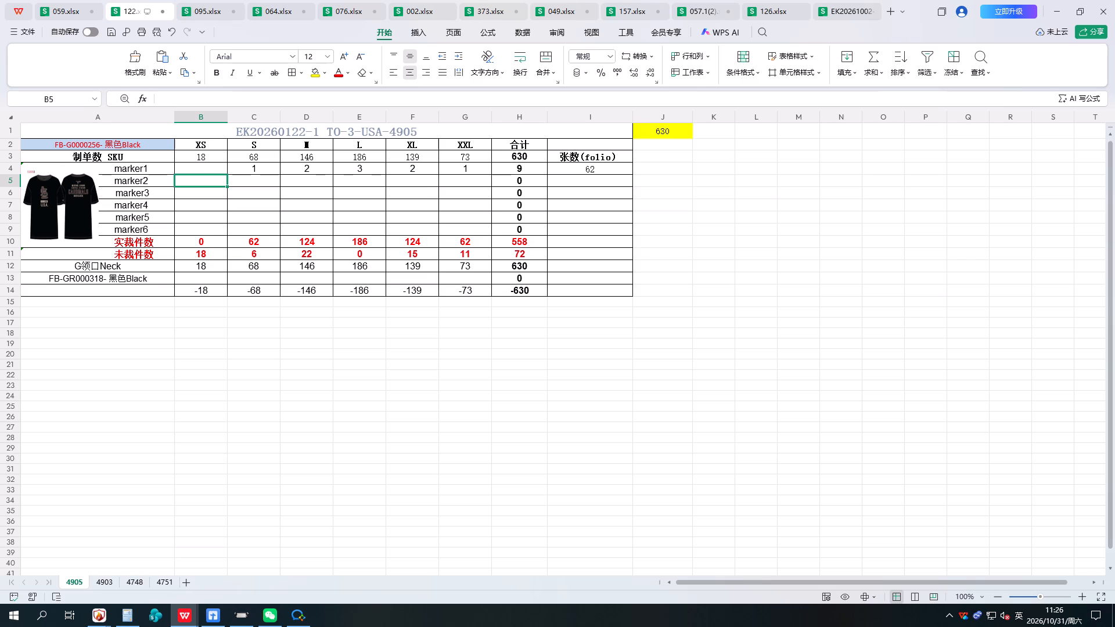
pyautogui.press('1')
pyautogui.click(297, 183)
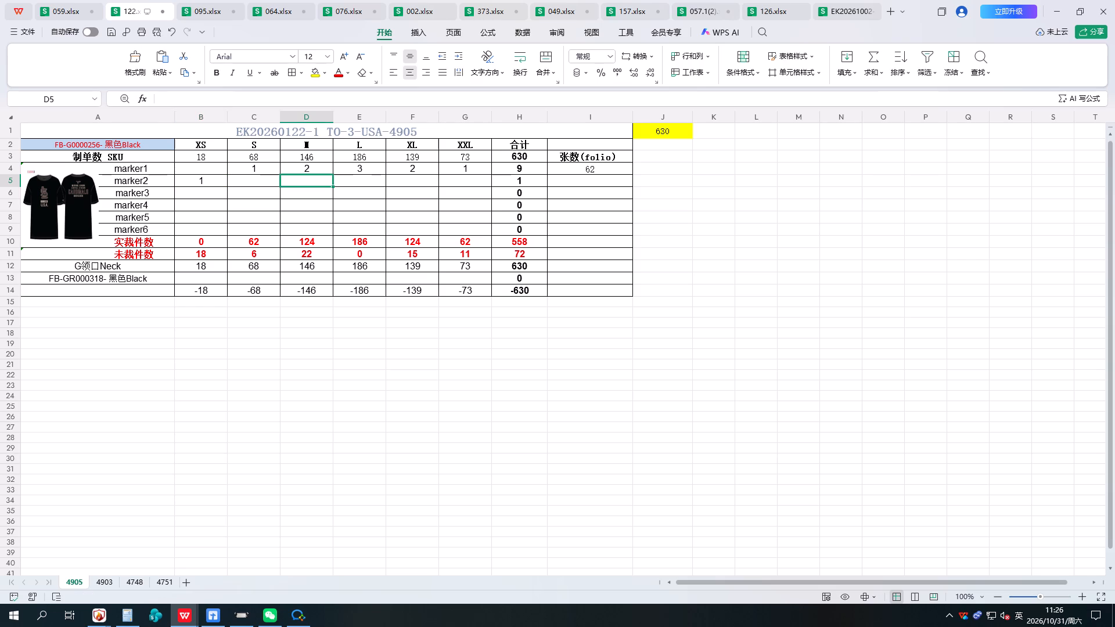
pyautogui.press('2')
pyautogui.click(404, 181)
pyautogui.press('1')
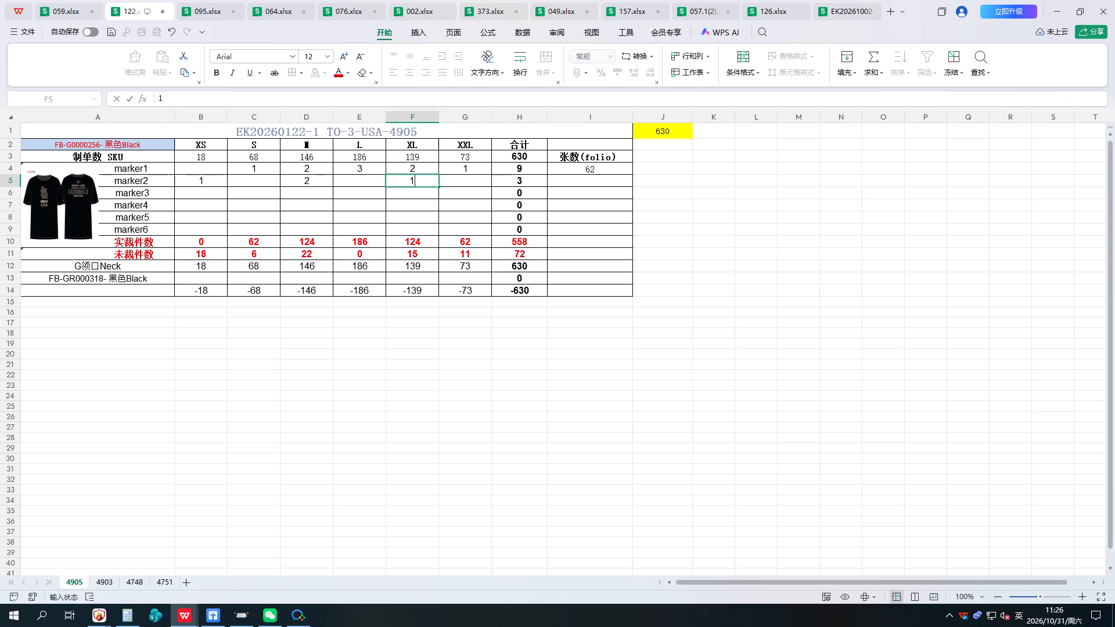
pyautogui.click(466, 184)
pyautogui.press('1')
pyautogui.click(580, 181)
pyautogui.press('1')
pyautogui.press('1')
pyautogui.click(715, 222)
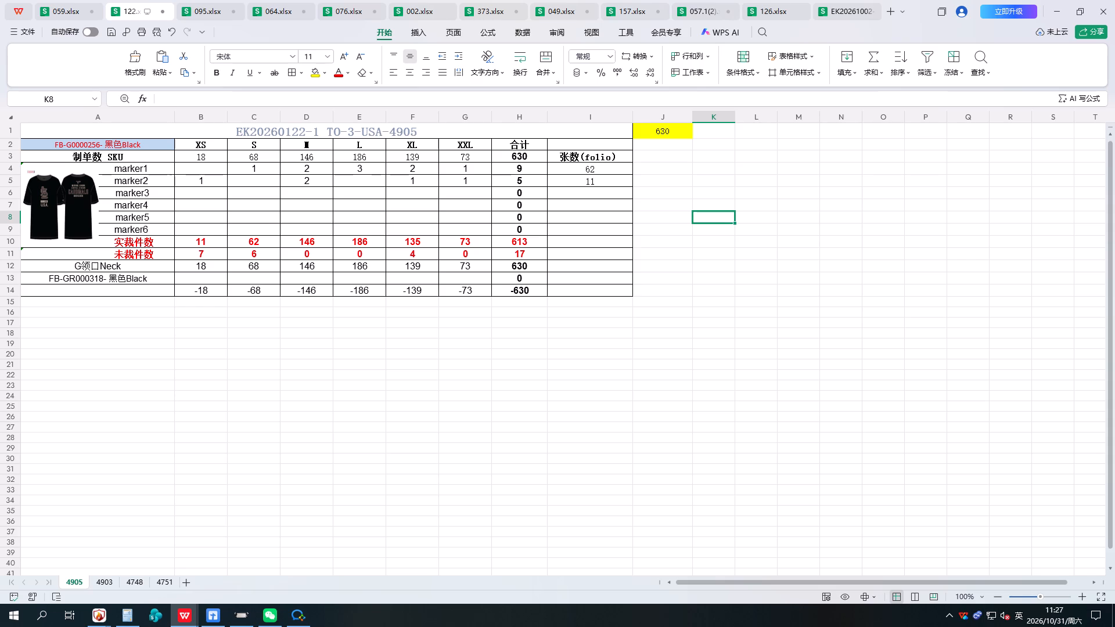
# Fill the marker3 row with XS 1, S 1, XL 1 and folio 5.
pyautogui.click(215, 192)
pyautogui.press('1')
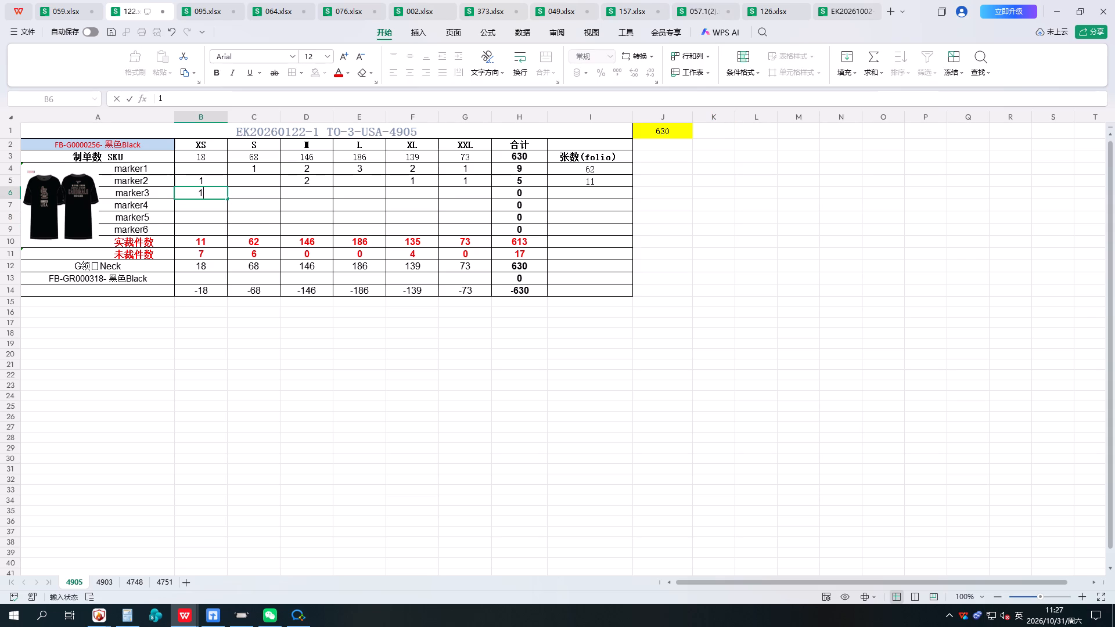
pyautogui.click(265, 194)
pyautogui.press('1')
pyautogui.click(407, 190)
pyautogui.press('1')
pyautogui.click(572, 196)
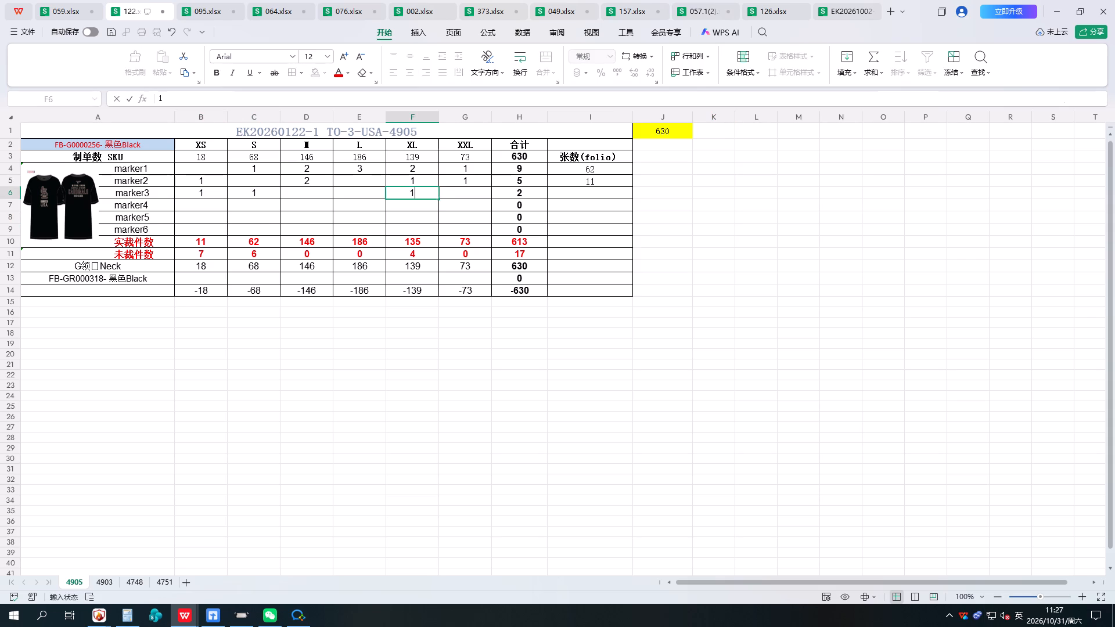
pyautogui.press('5')
pyautogui.click(677, 227)
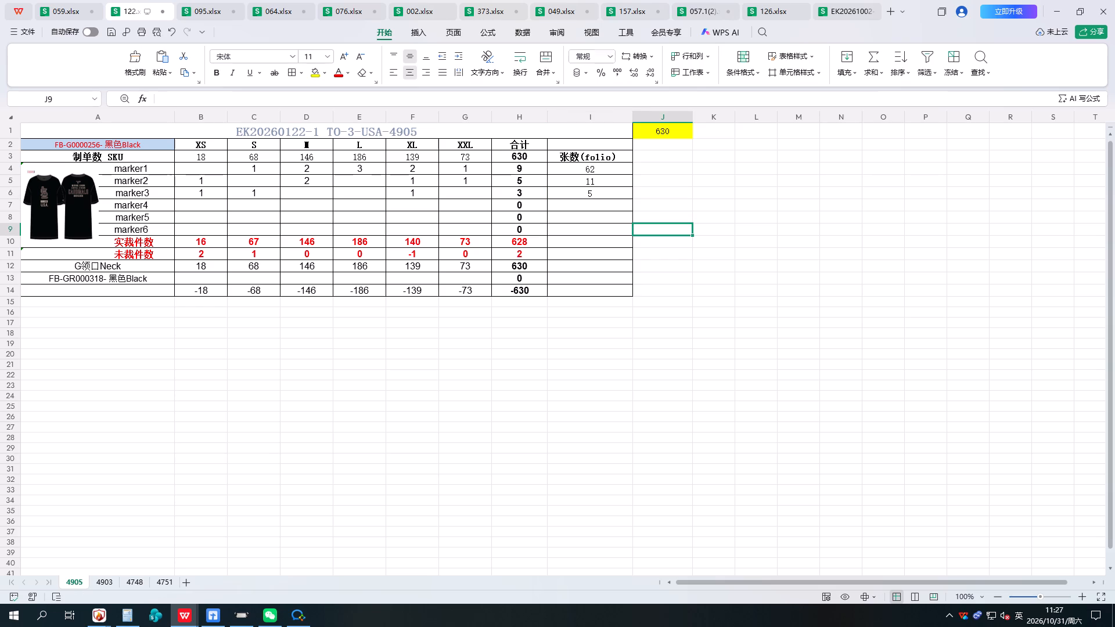
# Set the marker3 row's folio count to 6.
pyautogui.click(602, 195)
pyautogui.press('6')
pyautogui.click(797, 305)
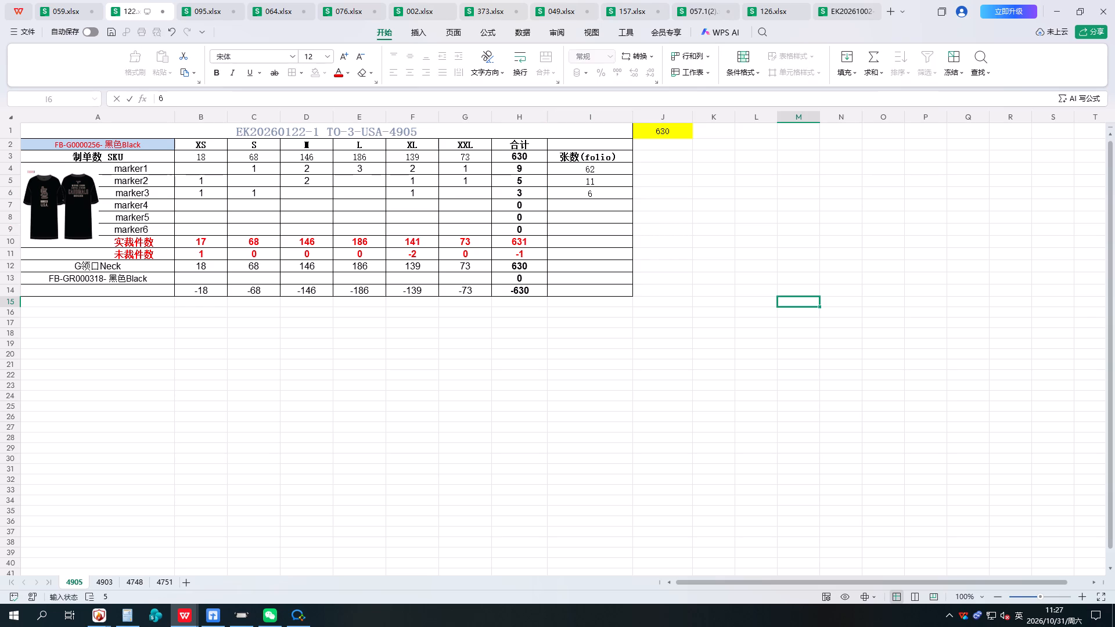
# Highlight the XL cell of the 未裁件数 row with yellow fill.
pyautogui.click(222, 254)
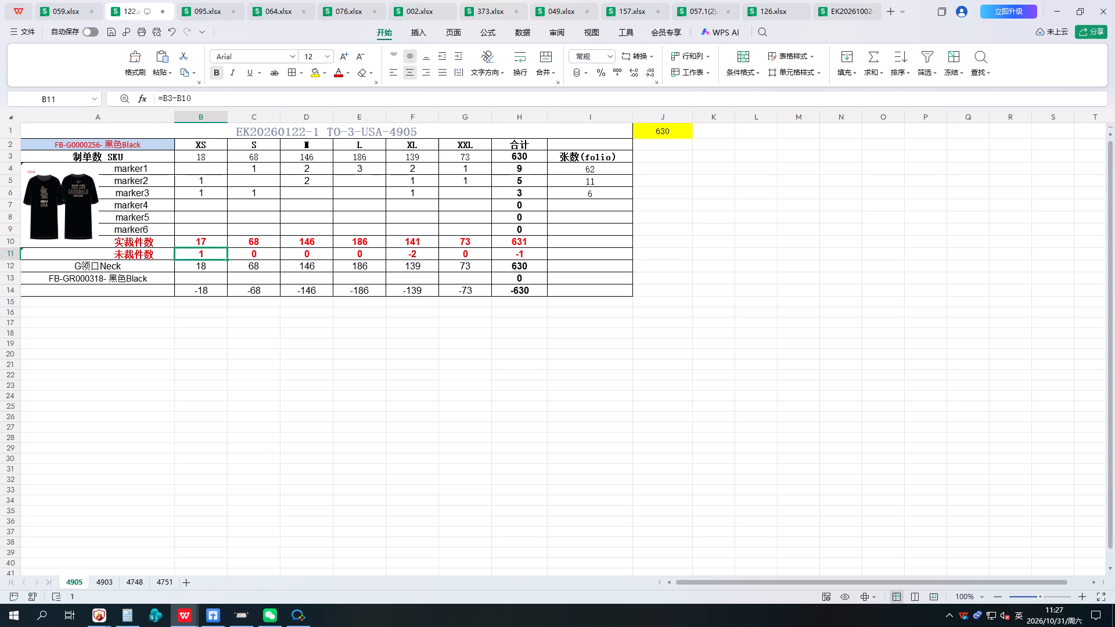
pyautogui.click(419, 254)
pyautogui.click(317, 78)
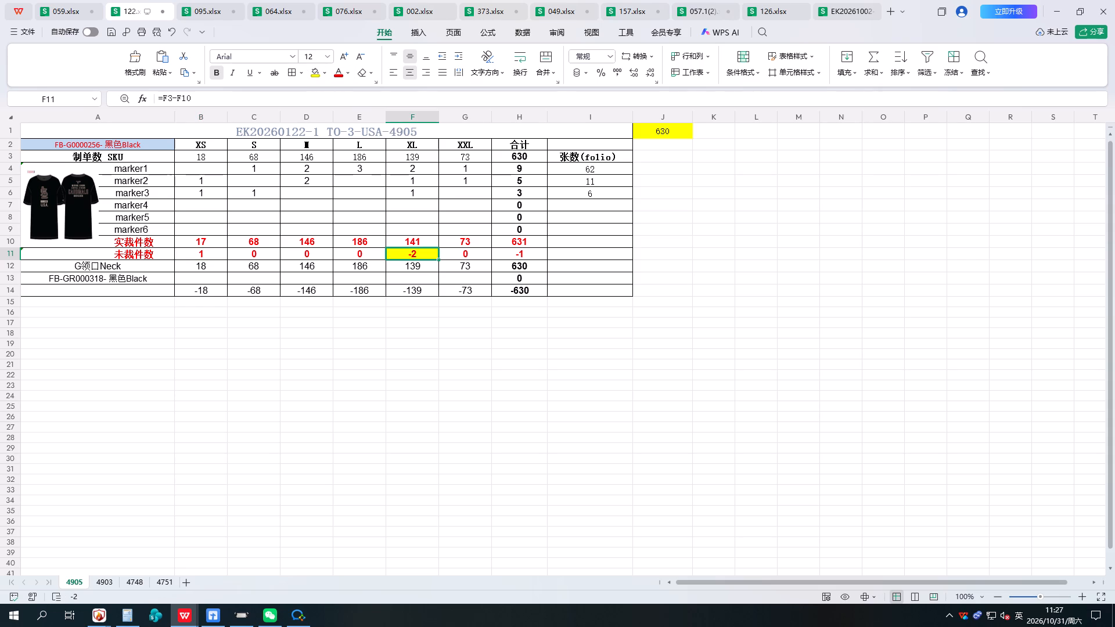
# Highlight the XS cell of the 未裁件数 row with light green fill.
pyautogui.click(211, 251)
pyautogui.click(323, 73)
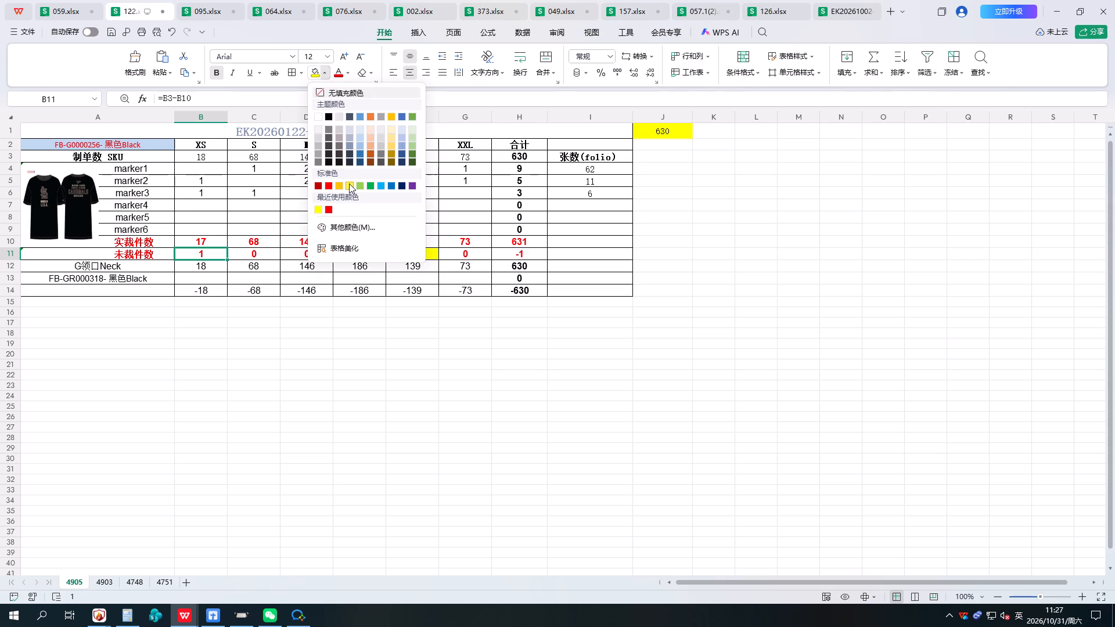
pyautogui.click(361, 187)
pyautogui.click(805, 311)
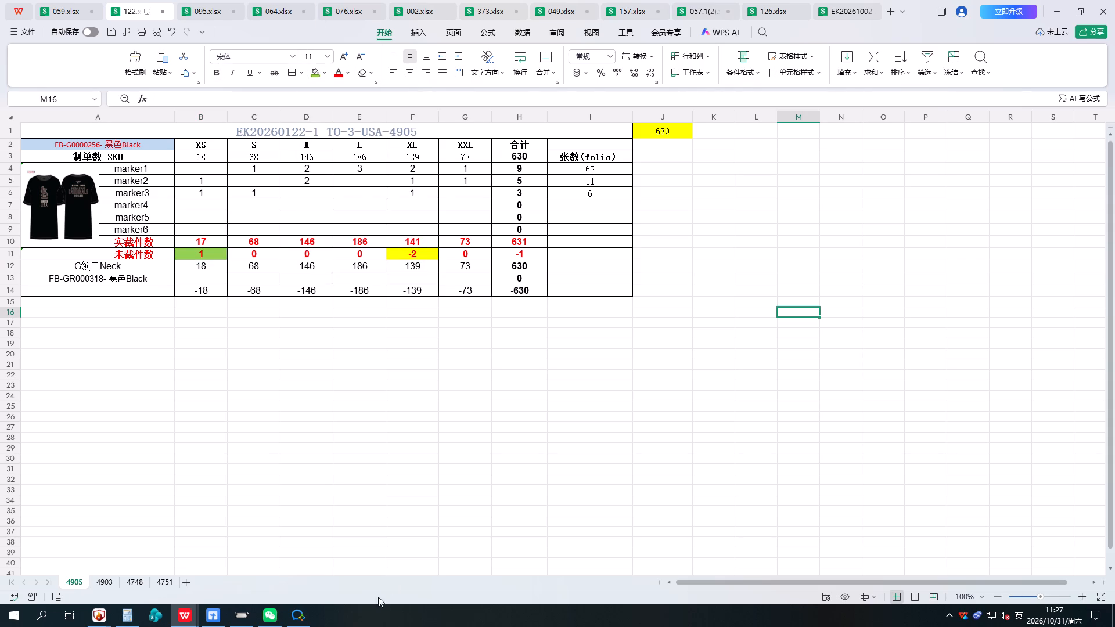
# Calculate 630 divided by 42 in the calculator.
pyautogui.click(126, 615)
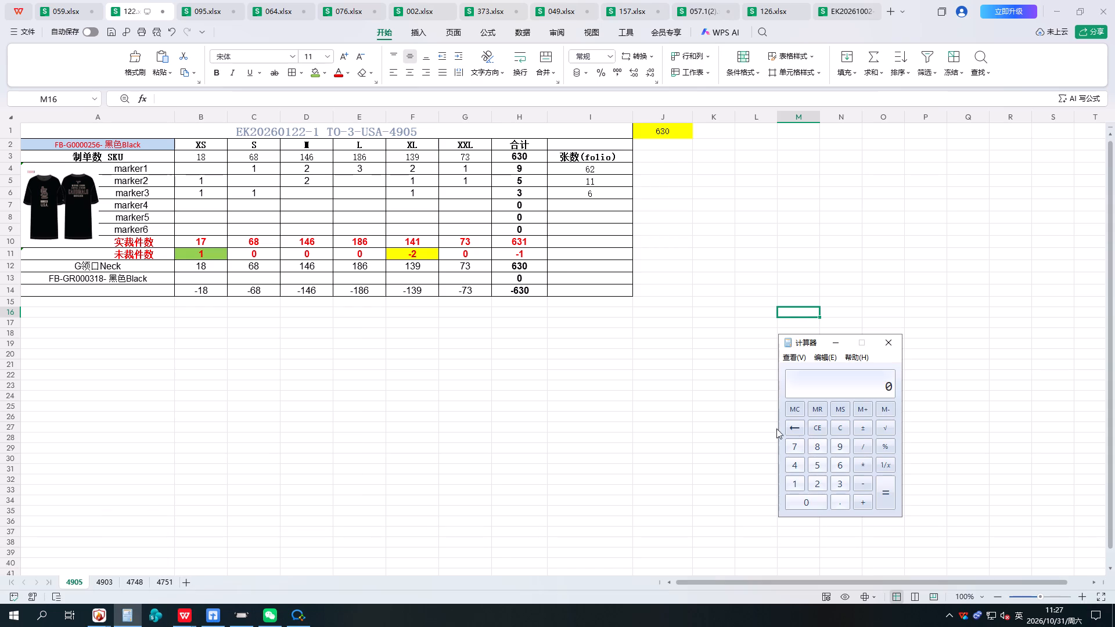
pyautogui.click(842, 432)
pyautogui.click(840, 469)
pyautogui.click(842, 482)
pyautogui.click(805, 503)
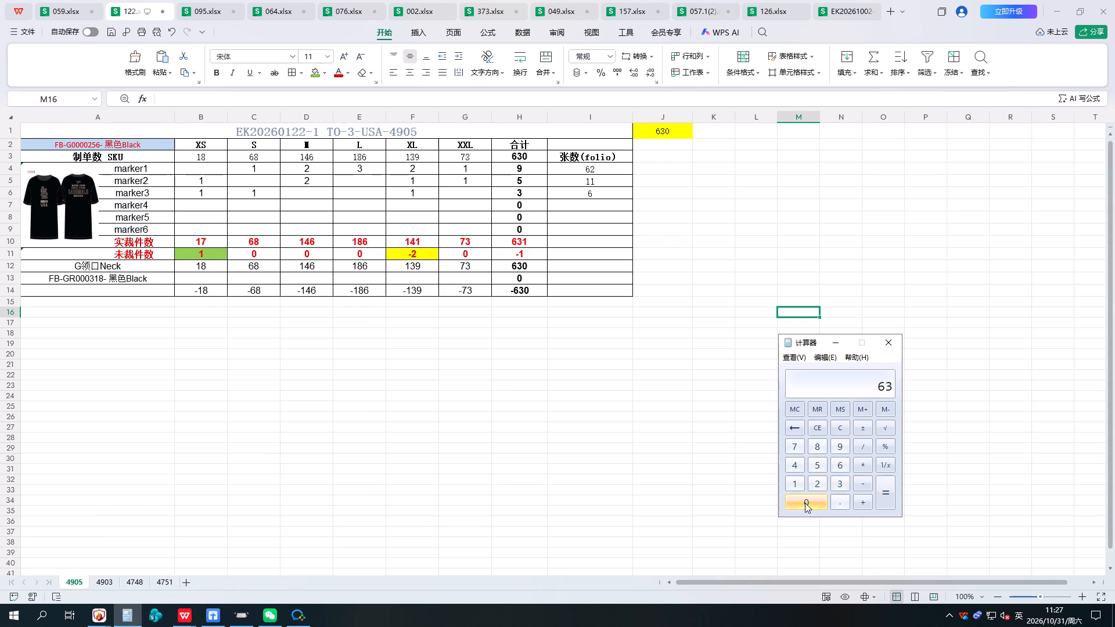
pyautogui.click(869, 448)
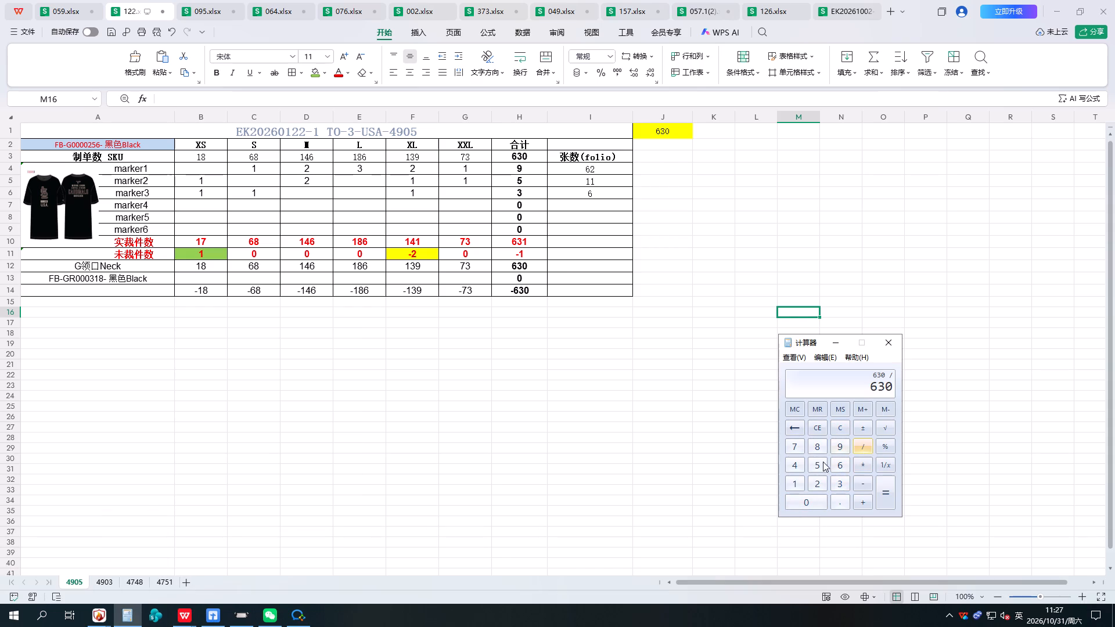
pyautogui.click(794, 471)
pyautogui.click(815, 482)
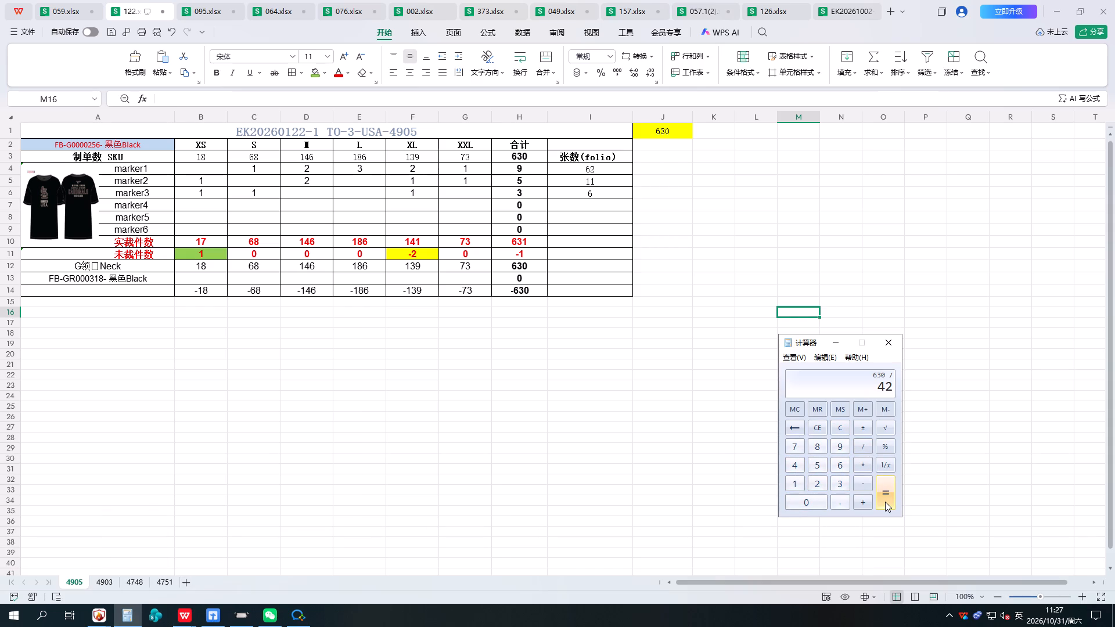
pyautogui.click(885, 502)
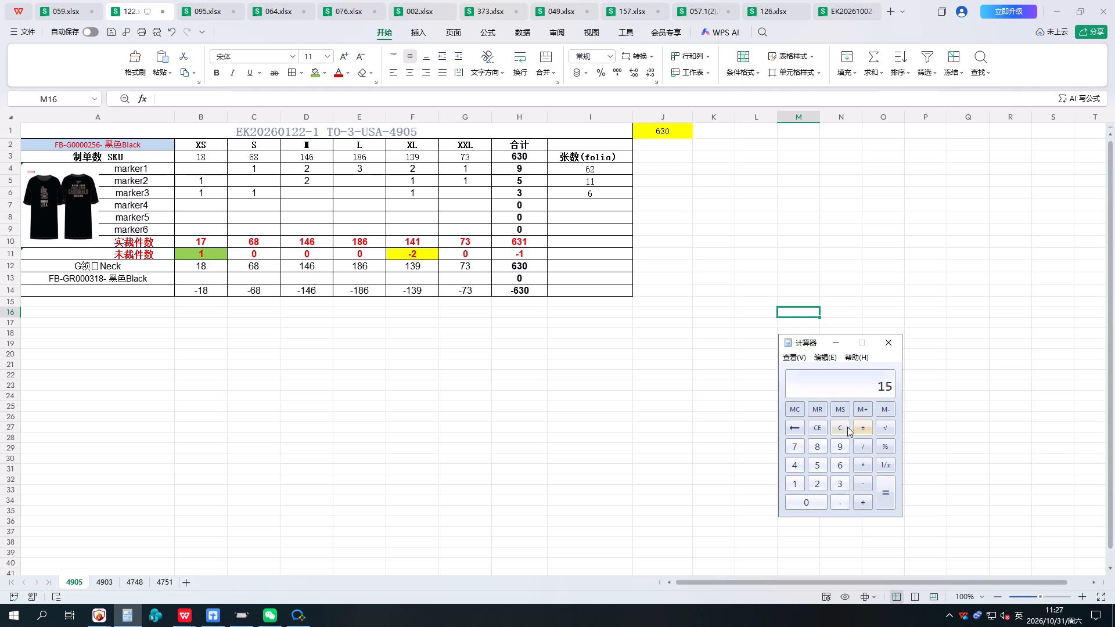
# Clear the calculator and calculate 630 divided by 37.
pyautogui.click(844, 426)
pyautogui.click(838, 471)
pyautogui.click(836, 480)
pyautogui.click(822, 491)
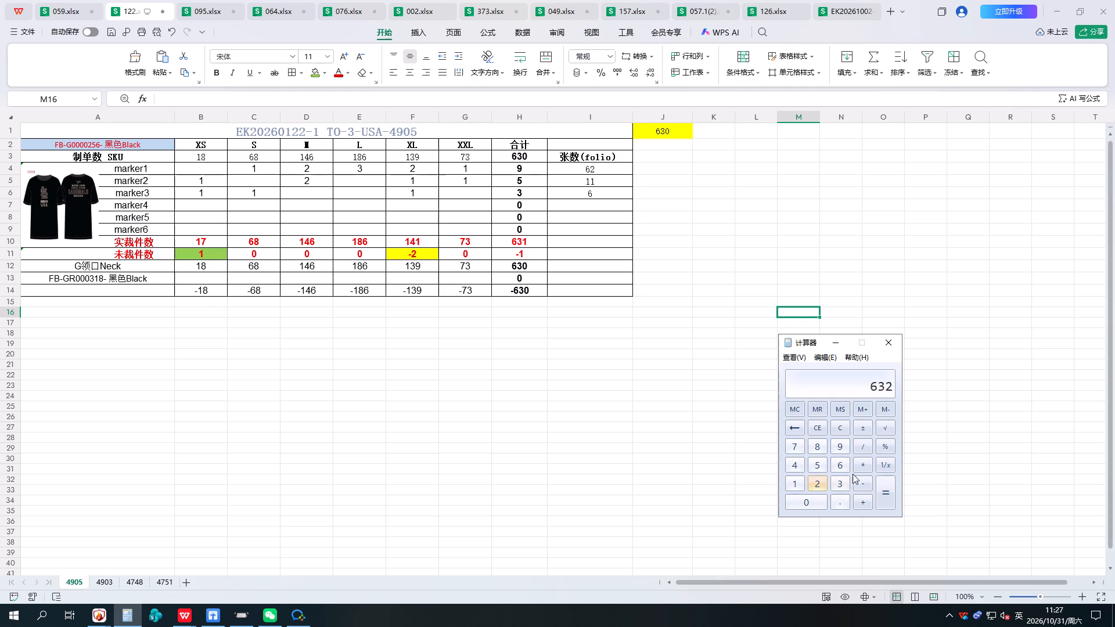
pyautogui.click(846, 429)
pyautogui.moveTo(843, 464); pyautogui.dragTo(842, 471)
pyautogui.click(840, 487)
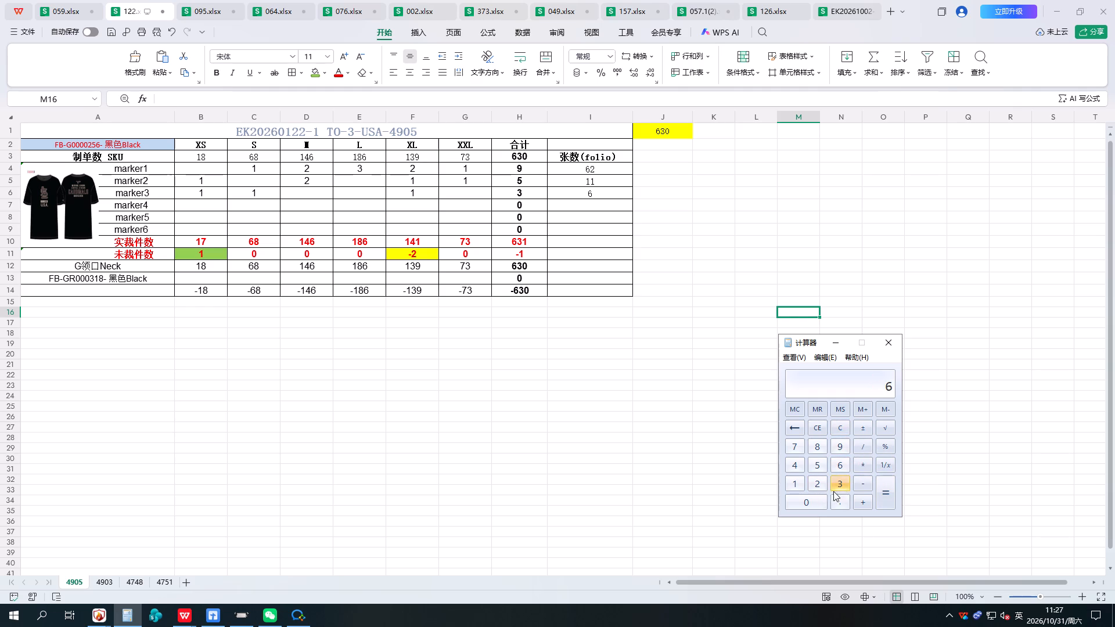
pyautogui.click(813, 498)
pyautogui.click(865, 451)
pyautogui.click(846, 482)
pyautogui.click(797, 448)
pyautogui.click(877, 487)
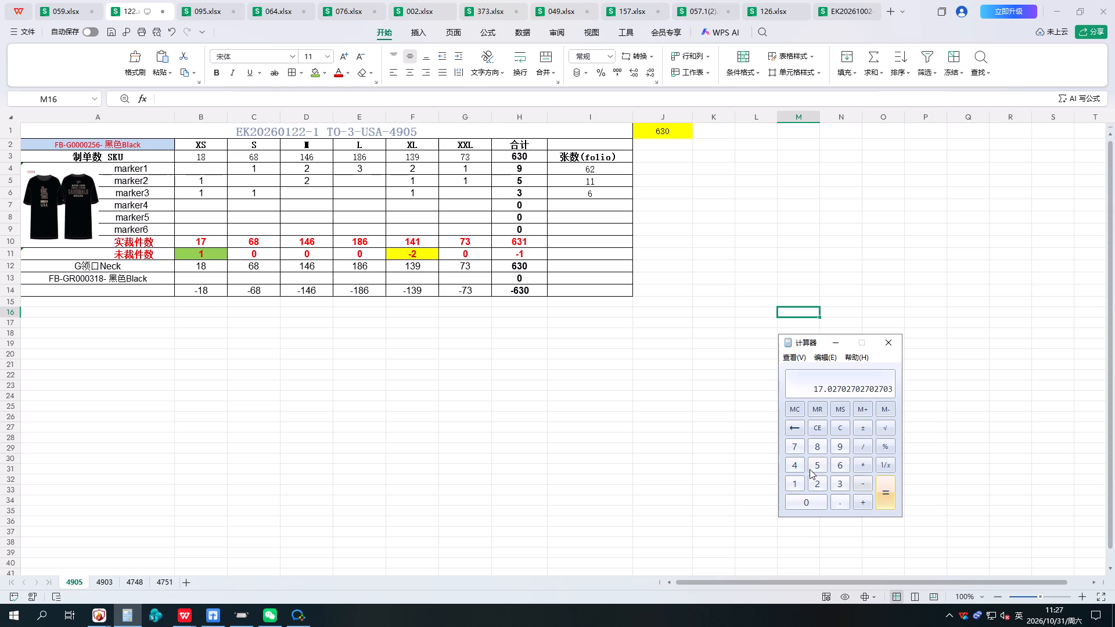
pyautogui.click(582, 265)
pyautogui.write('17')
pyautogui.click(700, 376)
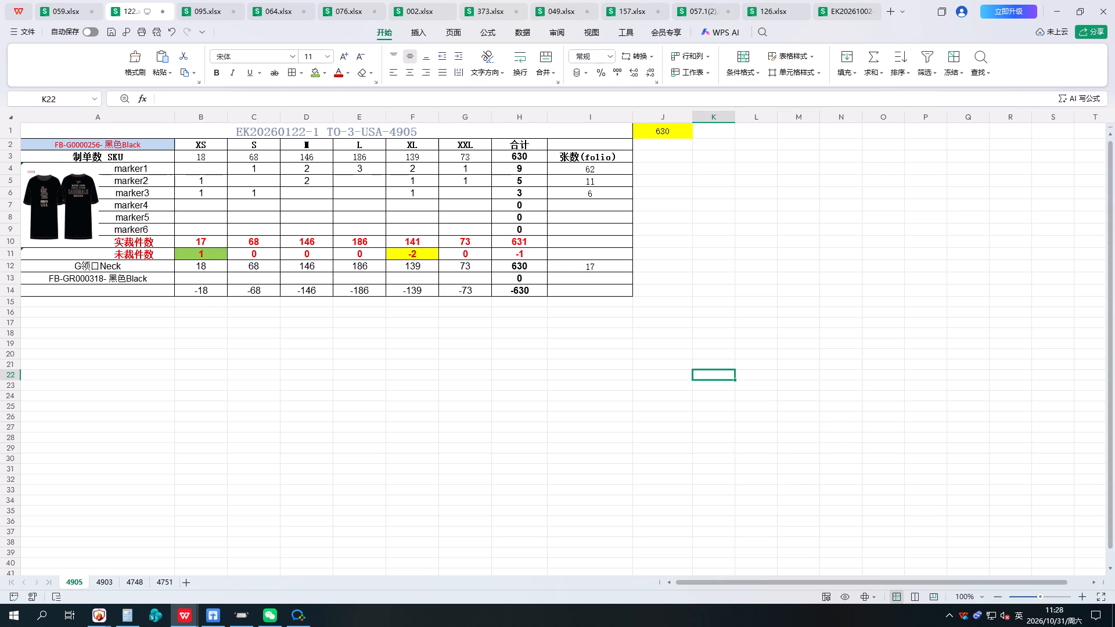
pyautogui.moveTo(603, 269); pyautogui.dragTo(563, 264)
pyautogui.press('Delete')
# Enter folio count 17 in the FB-GR000318 黑色Black row of sheet 4905.
pyautogui.click(588, 276)
pyautogui.write('17')
pyautogui.click(488, 358)
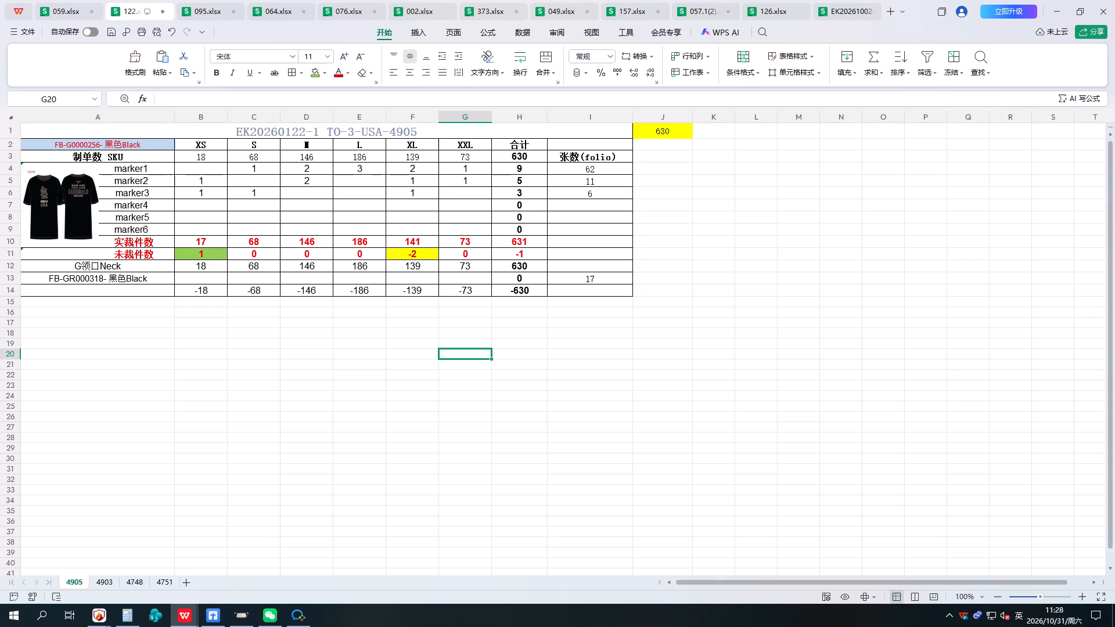
# Fill the FB-GR000318 黑色Black row with XS 1, S 4, M 8, L 11, XL 8 and XXL 5.
pyautogui.click(222, 278)
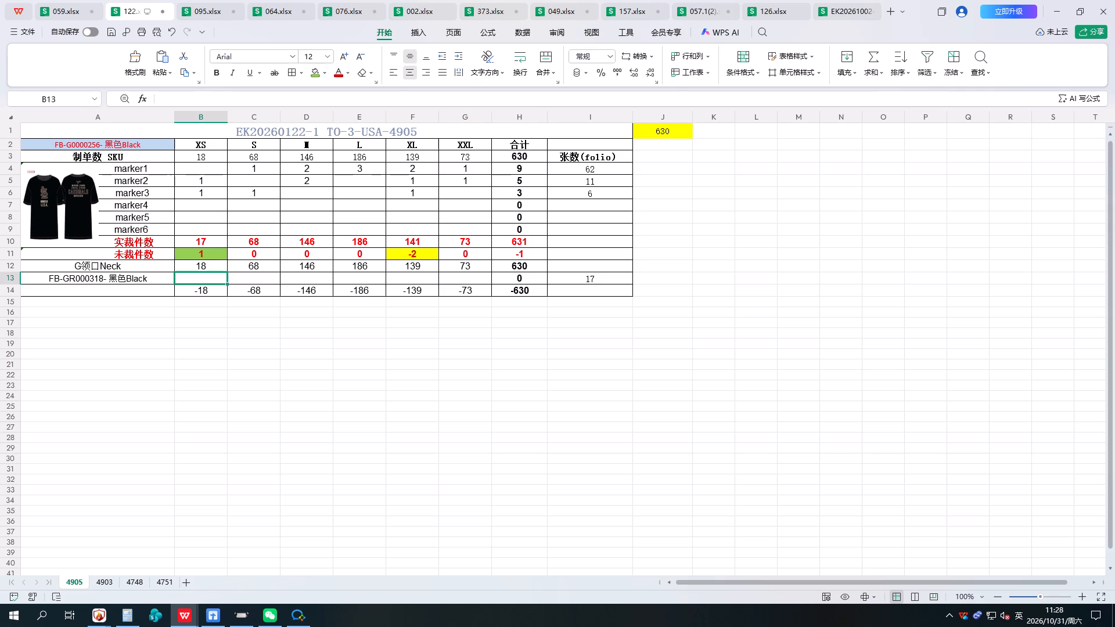
pyautogui.press('1')
pyautogui.click(263, 281)
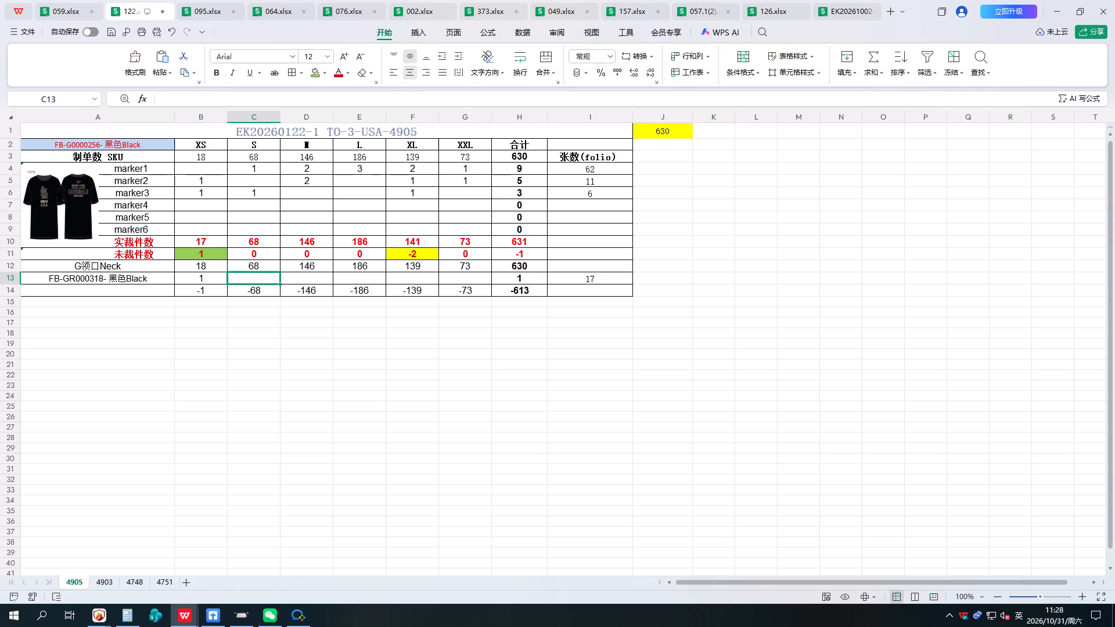
pyautogui.press('4')
pyautogui.click(309, 277)
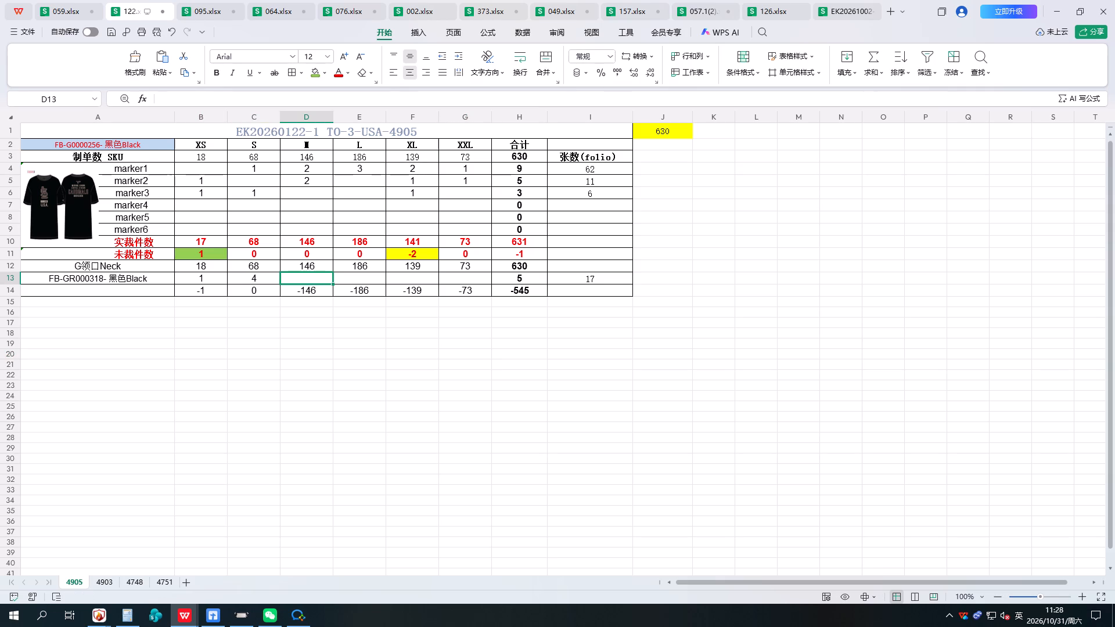
pyautogui.press('8')
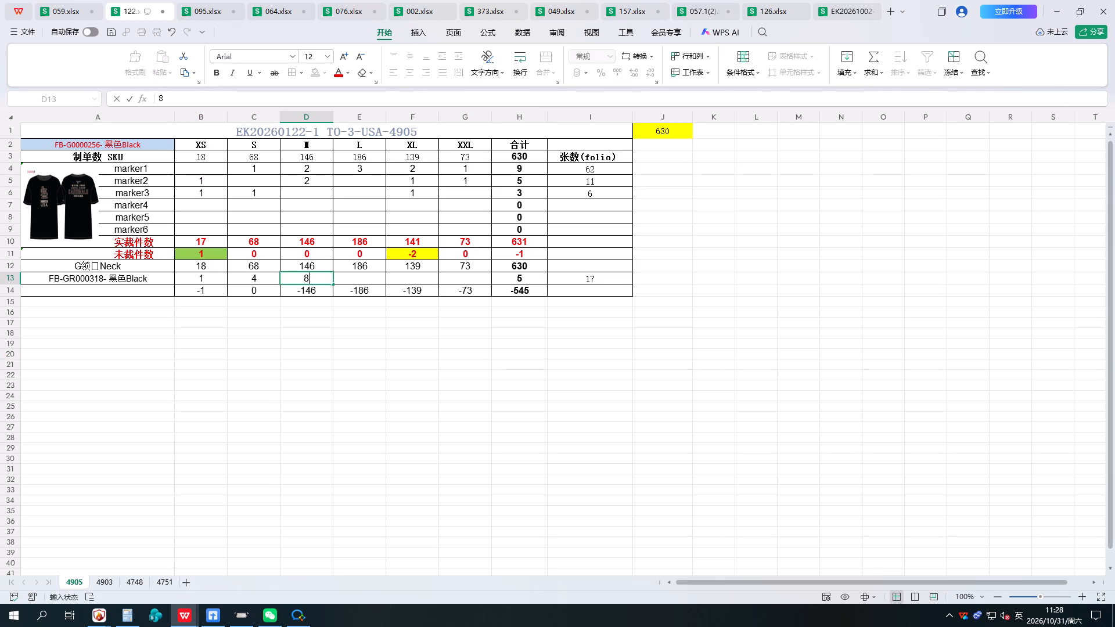
pyautogui.click(353, 278)
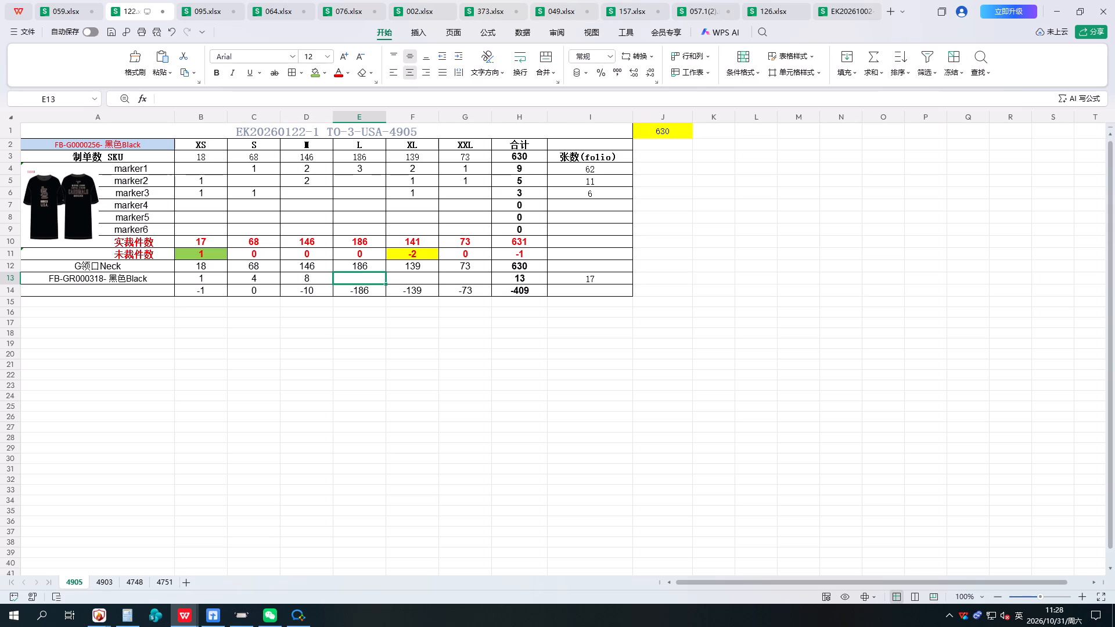
pyautogui.press('1')
pyautogui.press('1')
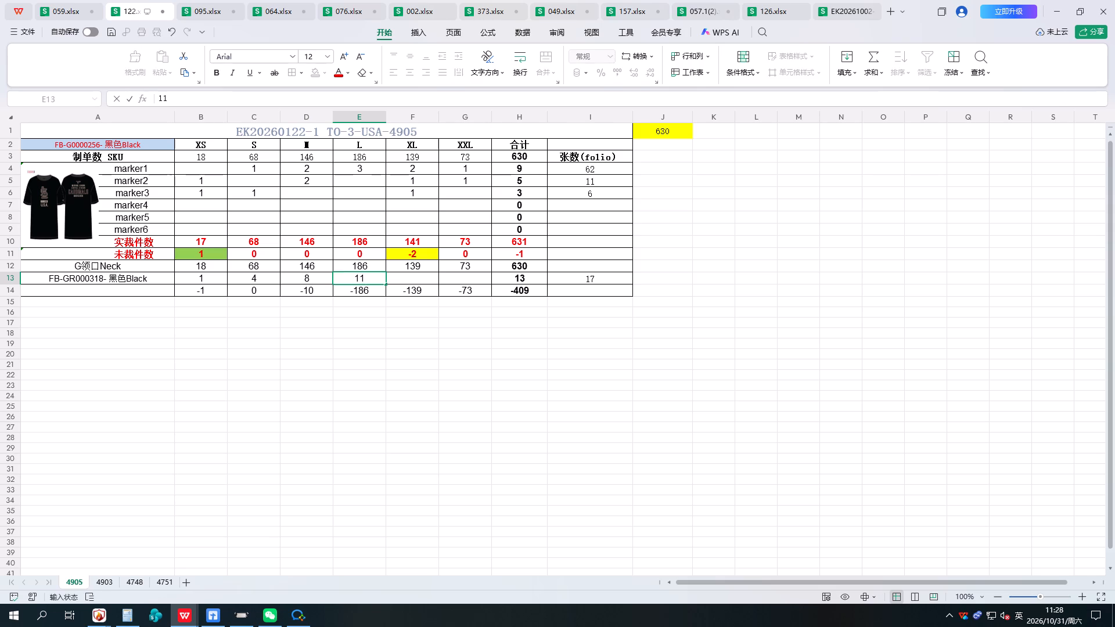
pyautogui.click(412, 282)
pyautogui.press('8')
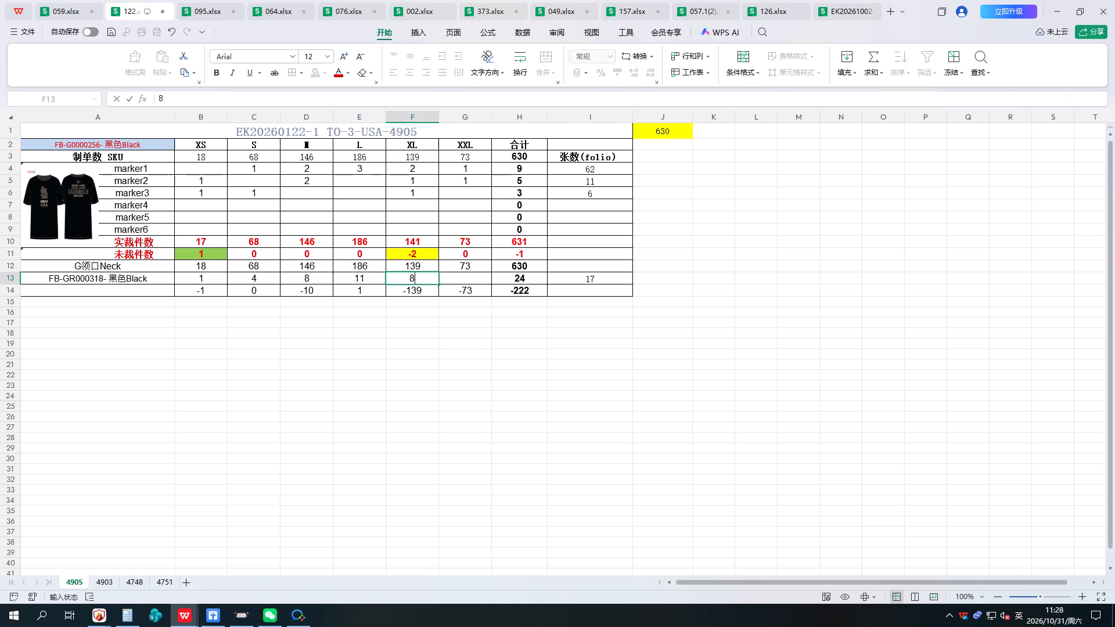
pyautogui.click(456, 336)
pyautogui.click(477, 276)
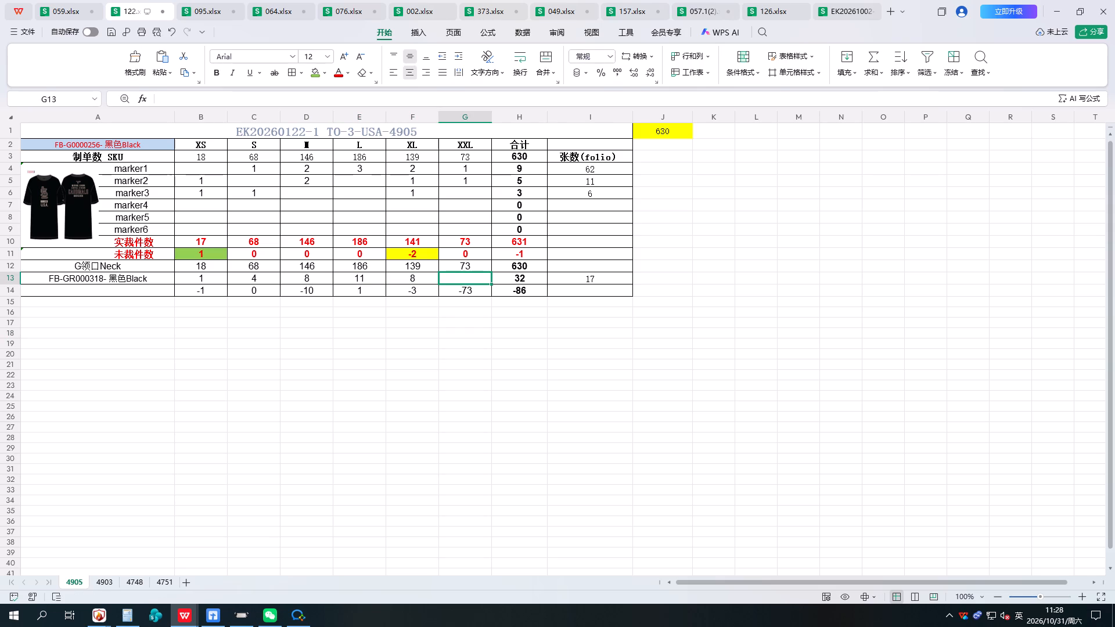
pyautogui.press('5')
pyautogui.click(582, 375)
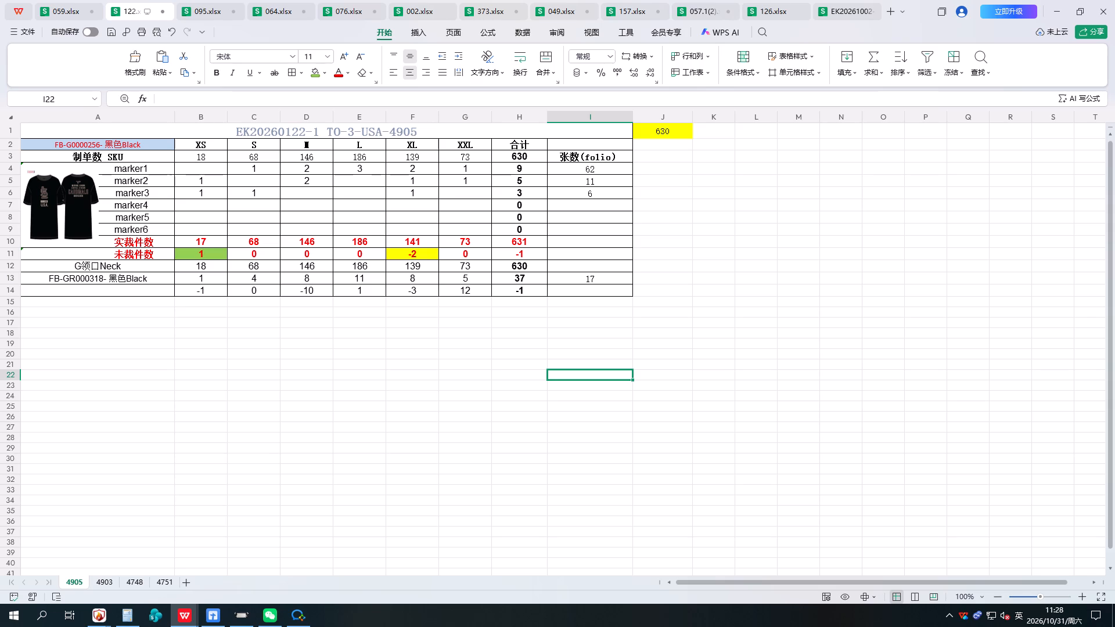
# Copy the G领口Neck and FB-GR000318 labels in column A and paste them one row lower, starting at A13.
pyautogui.click(142, 268)
pyautogui.rightClick(142, 272)
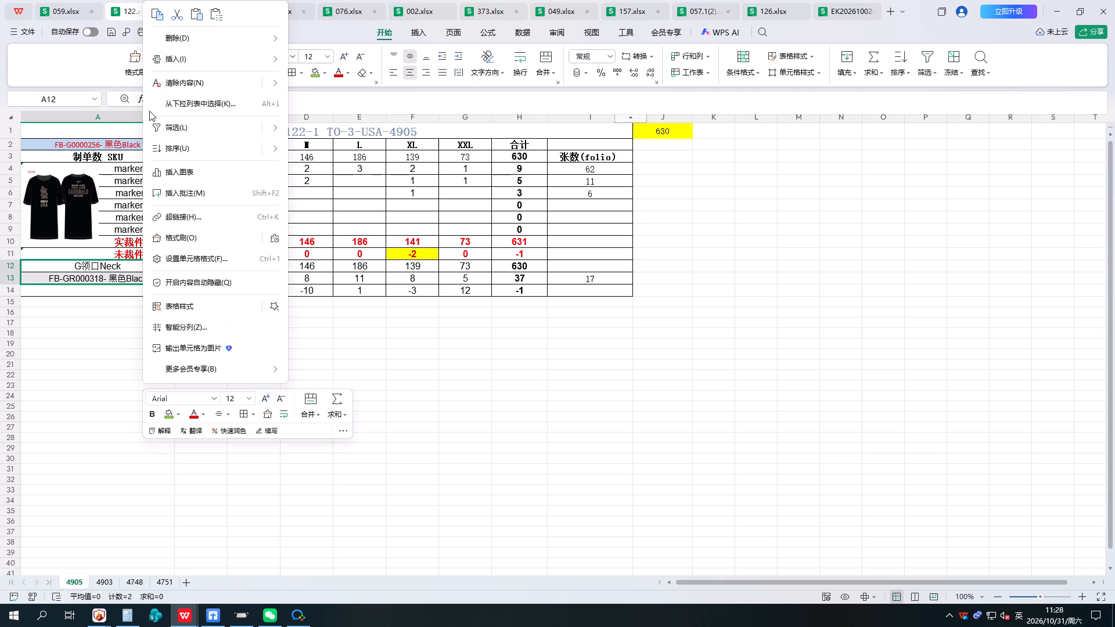
pyautogui.click(156, 16)
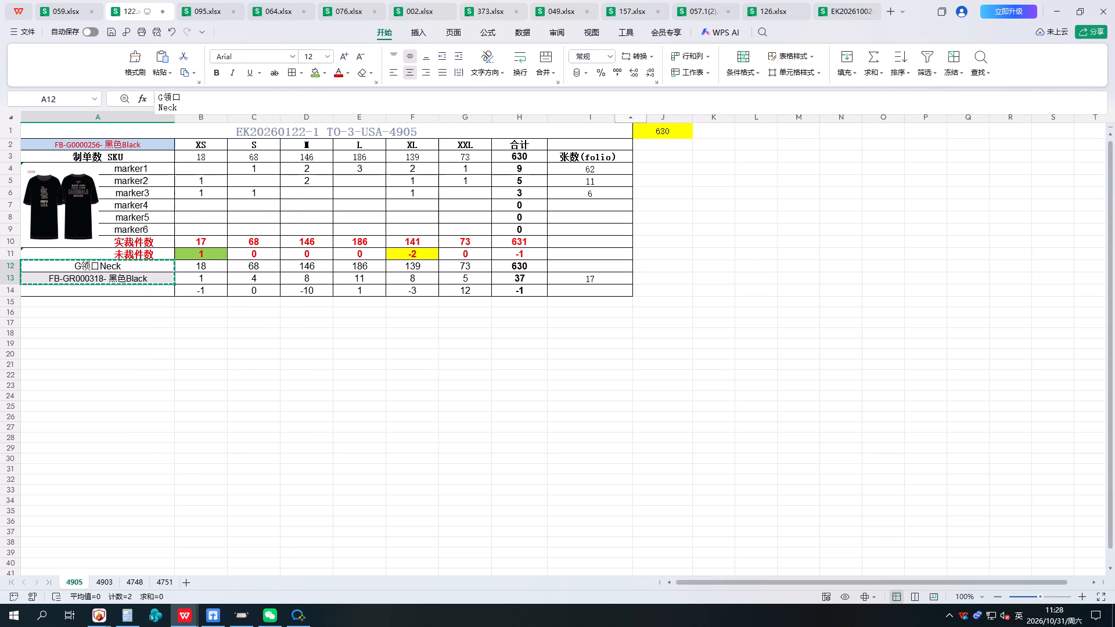
pyautogui.click(106, 279)
pyautogui.rightClick(106, 279)
pyautogui.click(168, 13)
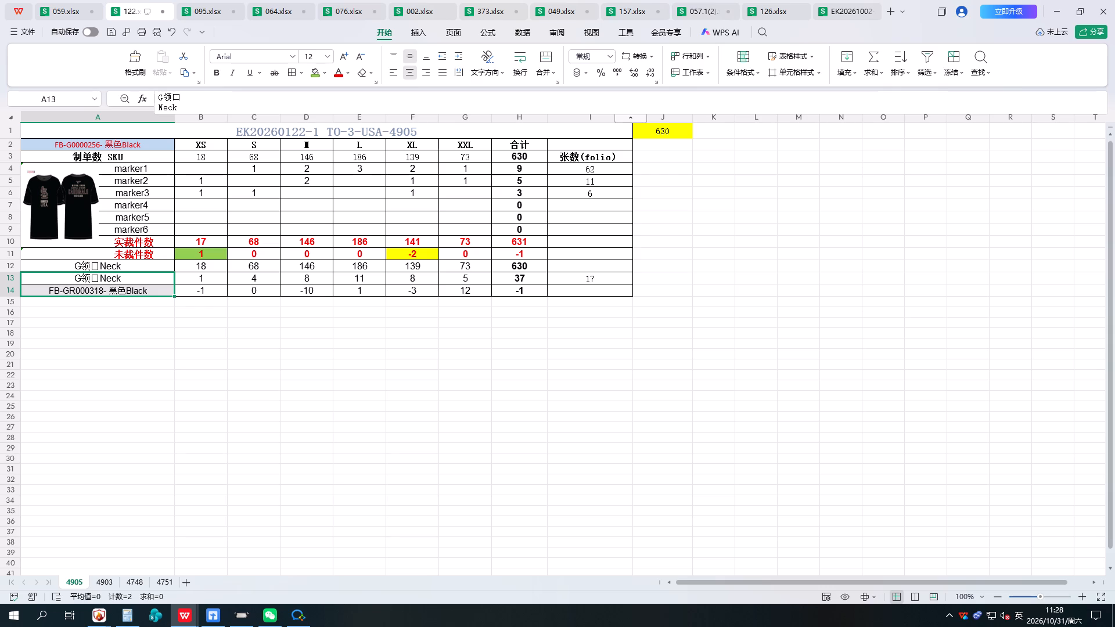
# Delete row 12, the original G领口Neck row holding the order quantities.
pyautogui.click(10, 264)
pyautogui.rightClick(10, 264)
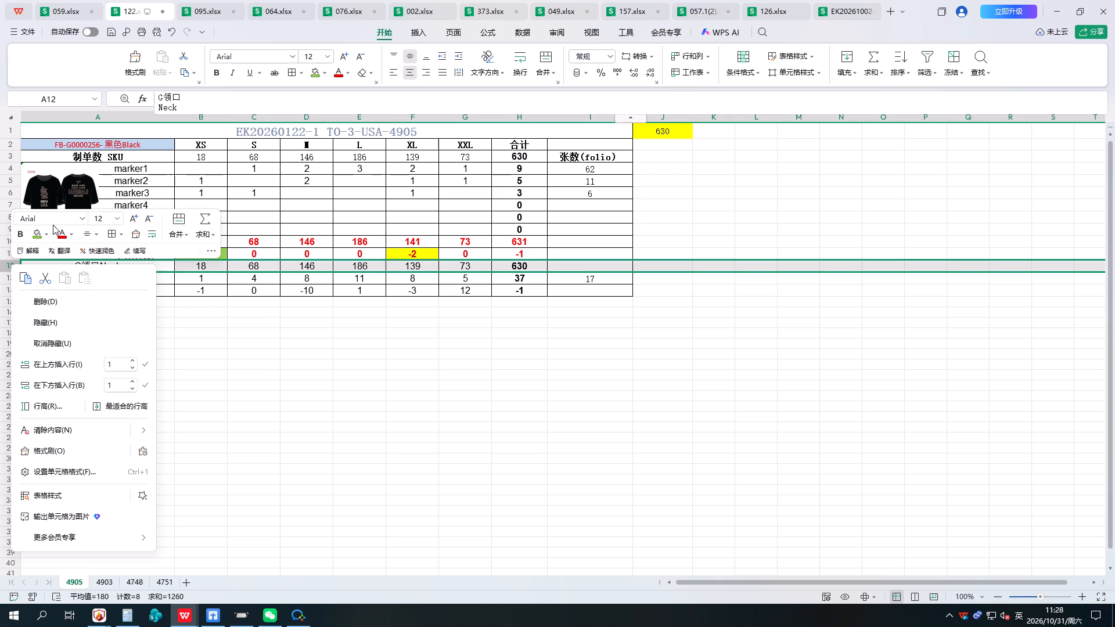
pyautogui.click(56, 302)
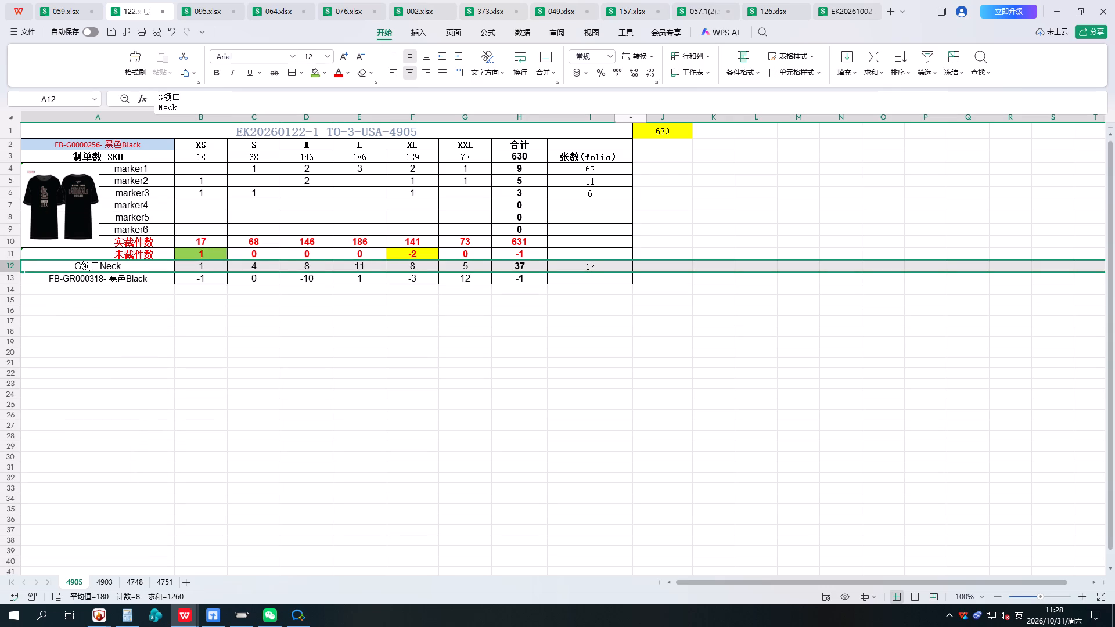
pyautogui.click(437, 416)
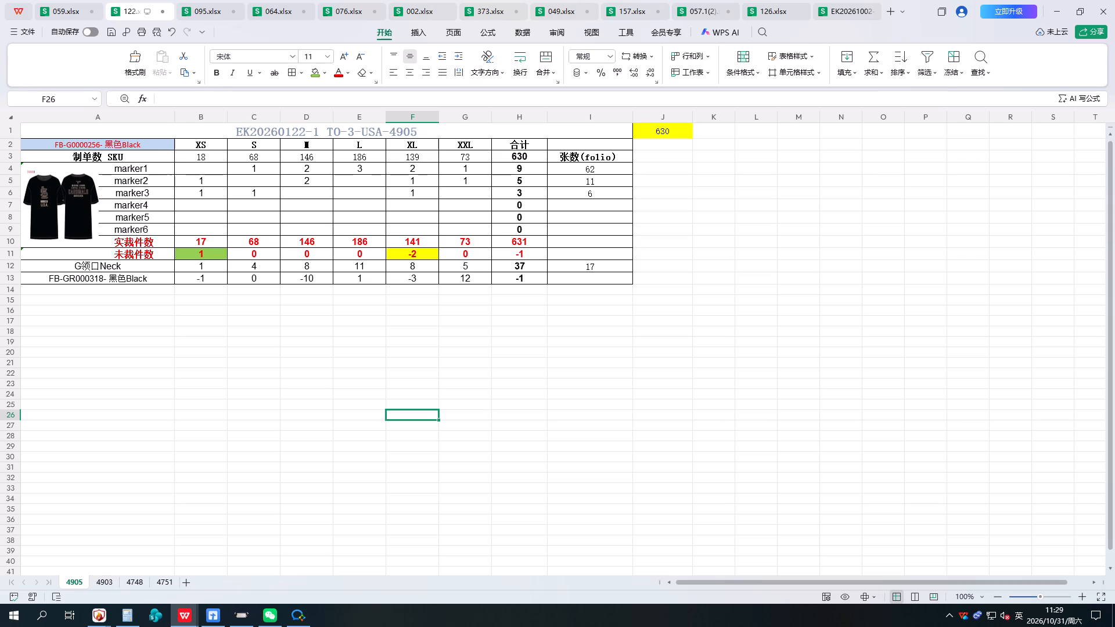
# Copy the note 横切cross-section 5CM from 059.xlsx into cell J3 of 122.xlsx and widen column J to fit it.
pyautogui.click(66, 11)
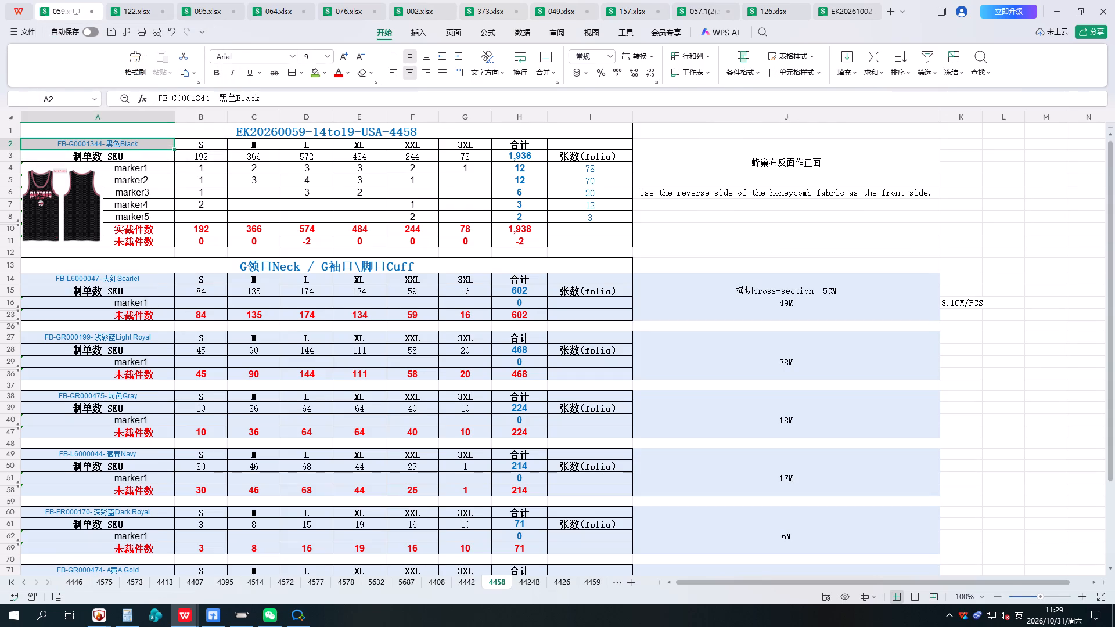
pyautogui.doubleClick(731, 287)
pyautogui.moveTo(731, 287); pyautogui.dragTo(862, 286)
pyautogui.click(843, 260)
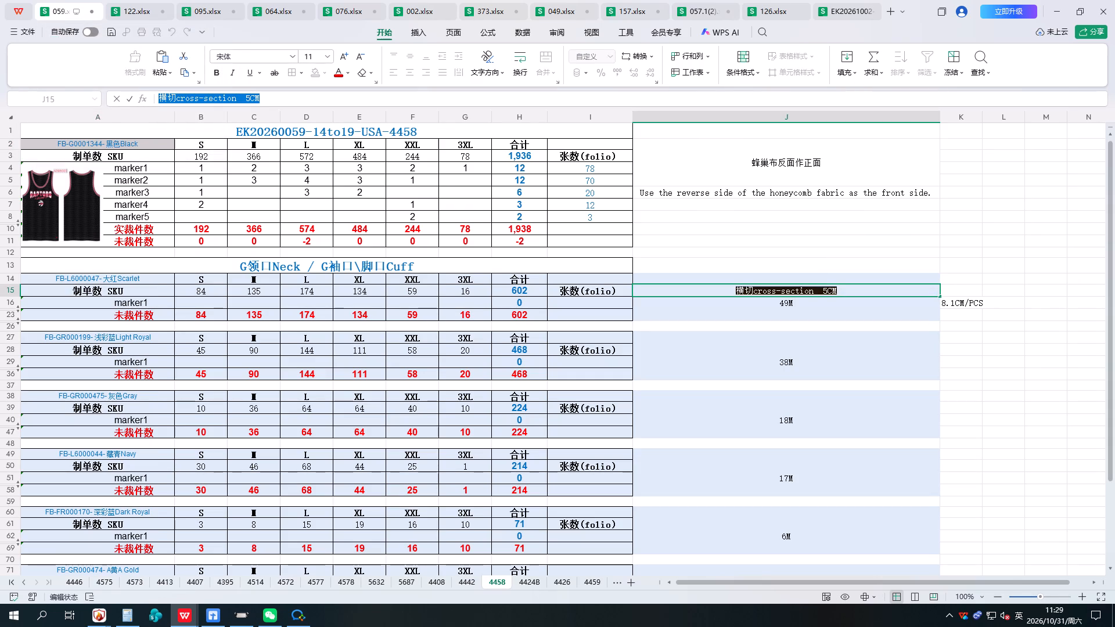
pyautogui.click(143, 12)
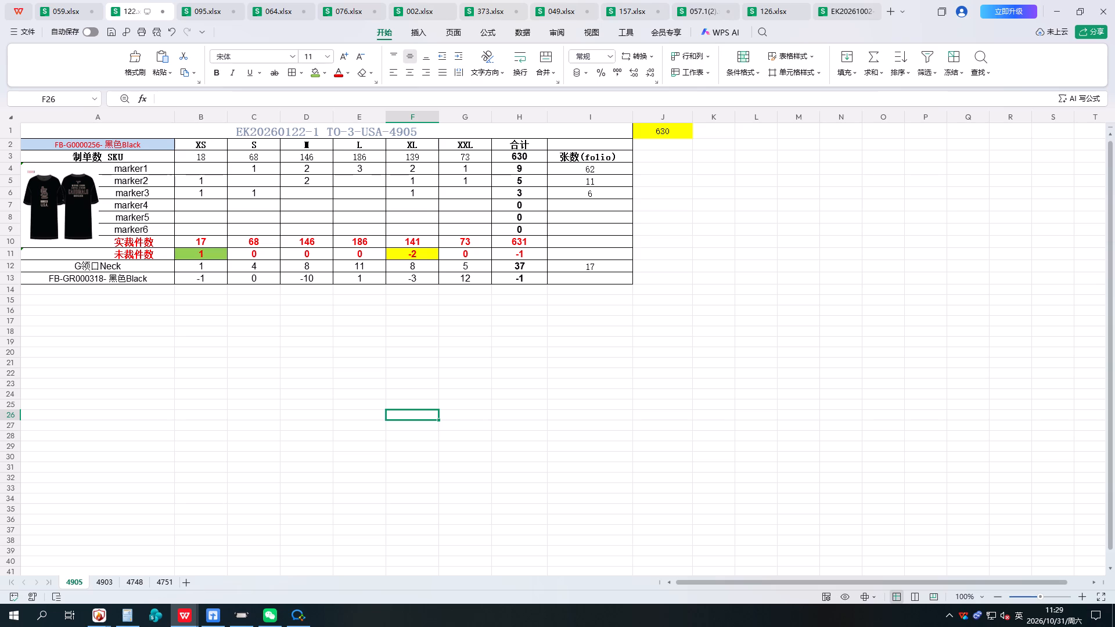
pyautogui.click(659, 157)
pyautogui.rightClick(659, 157)
pyautogui.click(714, 172)
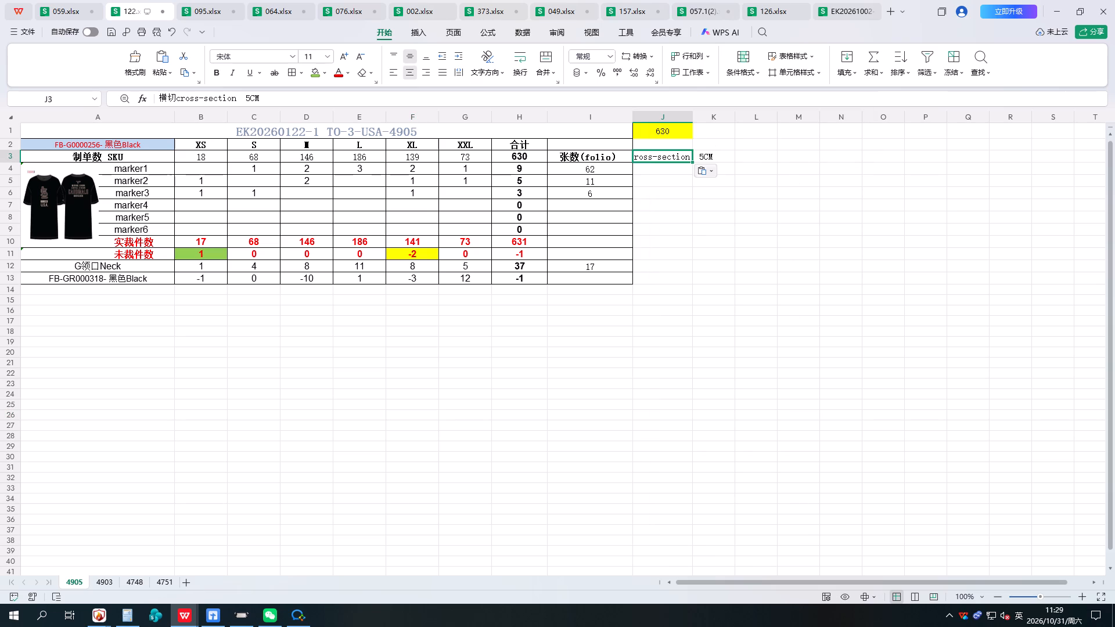
pyautogui.moveTo(693, 121); pyautogui.dragTo(741, 129)
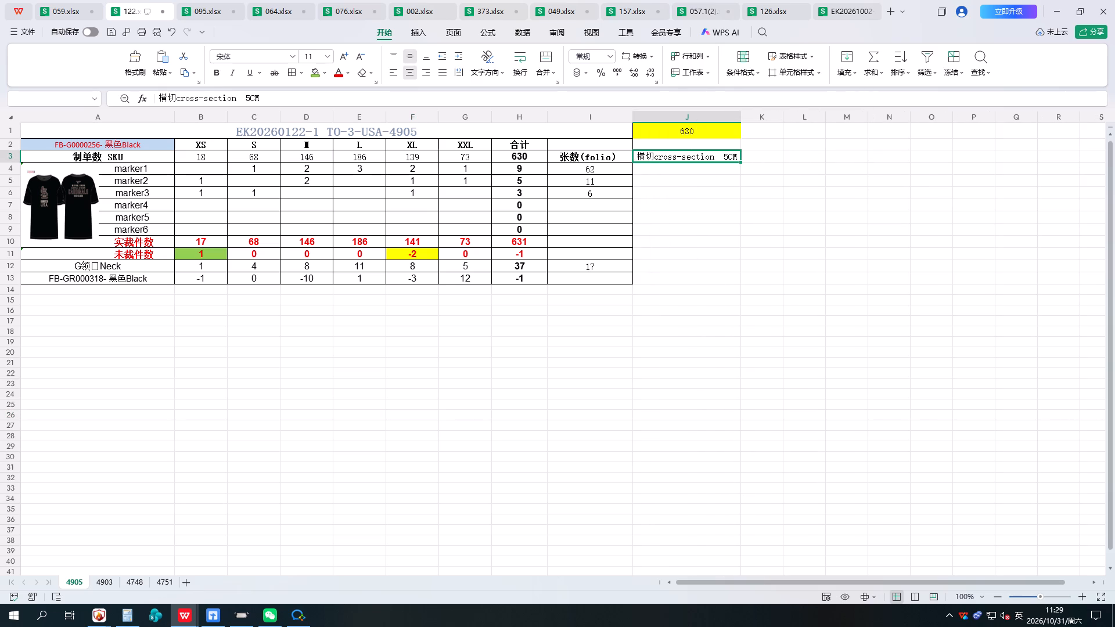
# Change the cross-section width in the J3 note to 2.3CM.
pyautogui.doubleClick(728, 156)
pyautogui.moveTo(728, 156); pyautogui.dragTo(720, 160)
pyautogui.write('2.')
pyautogui.press('3')
# Enter 7.5M in cell J6 of the 4905 sheet.
pyautogui.click(688, 196)
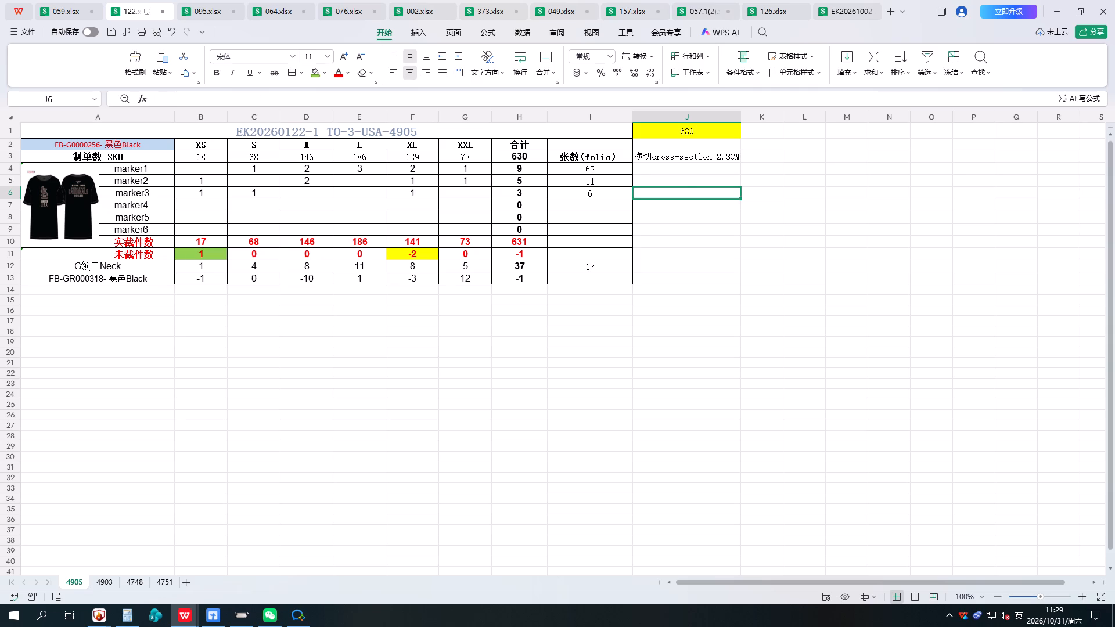
pyautogui.press('7')
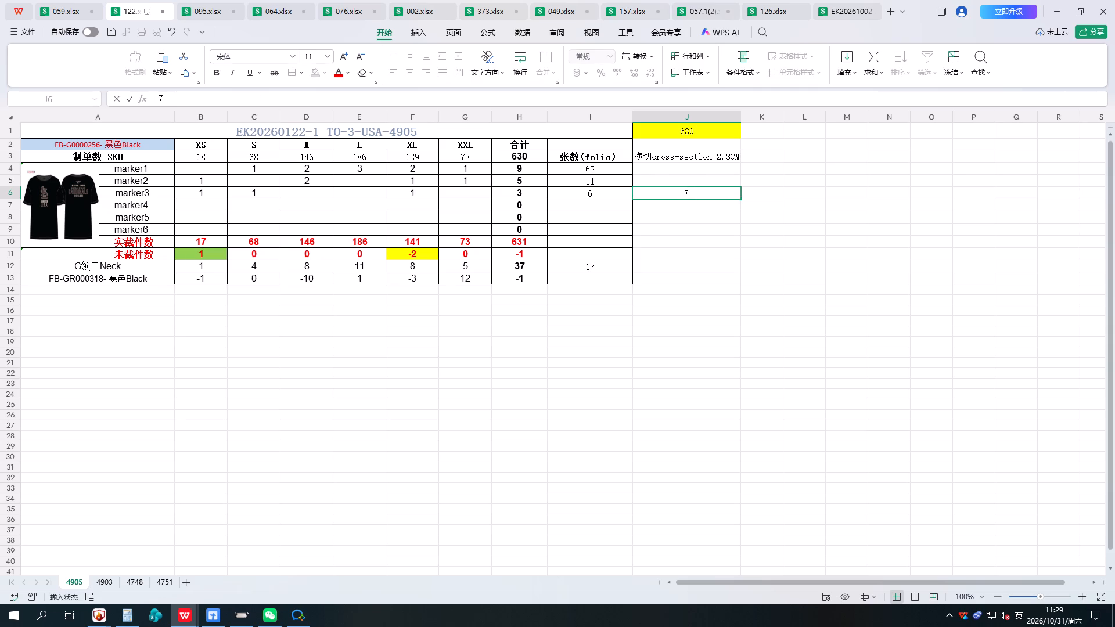
pyautogui.write('.2')
pyautogui.moveTo(689, 196); pyautogui.dragTo(699, 200)
pyautogui.moveTo(699, 200); pyautogui.dragTo(705, 201)
pyautogui.press('5')
pyautogui.press('m')
pyautogui.click(686, 290)
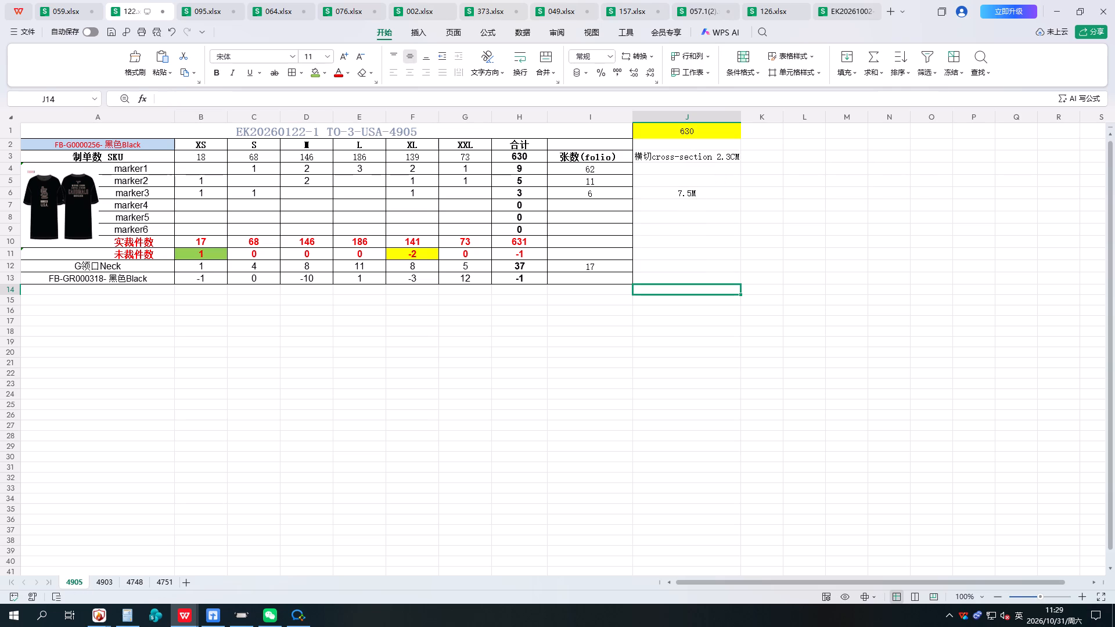
# Copy the 横切cross-section 2.3CM note from sheet 4905 into J3 of sheet 4903 and widen column J to fit it.
pyautogui.click(112, 587)
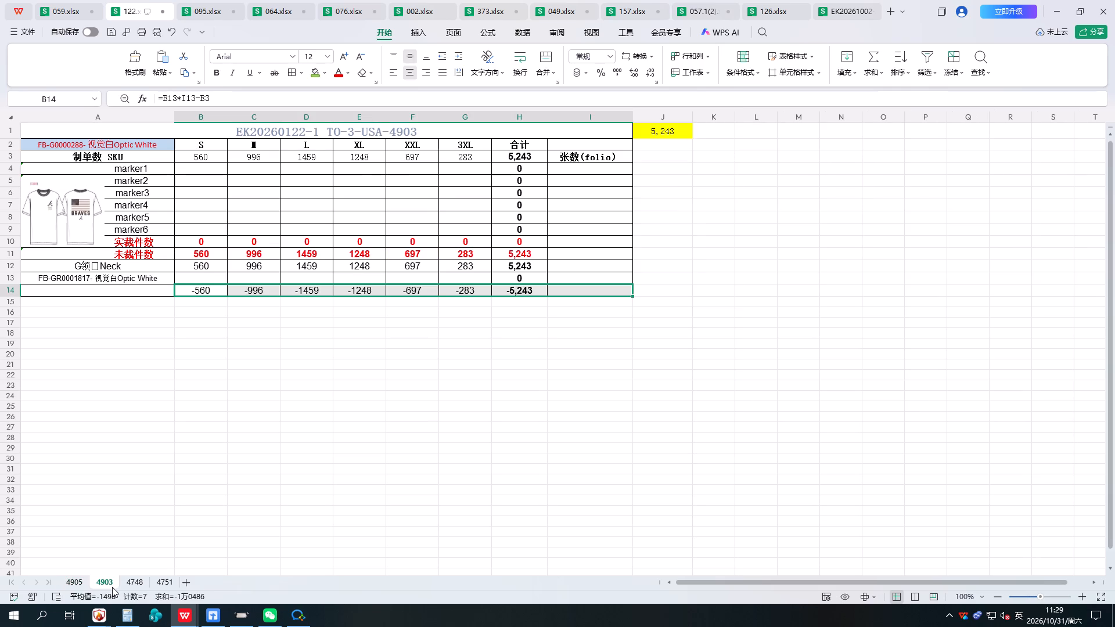
pyautogui.click(81, 579)
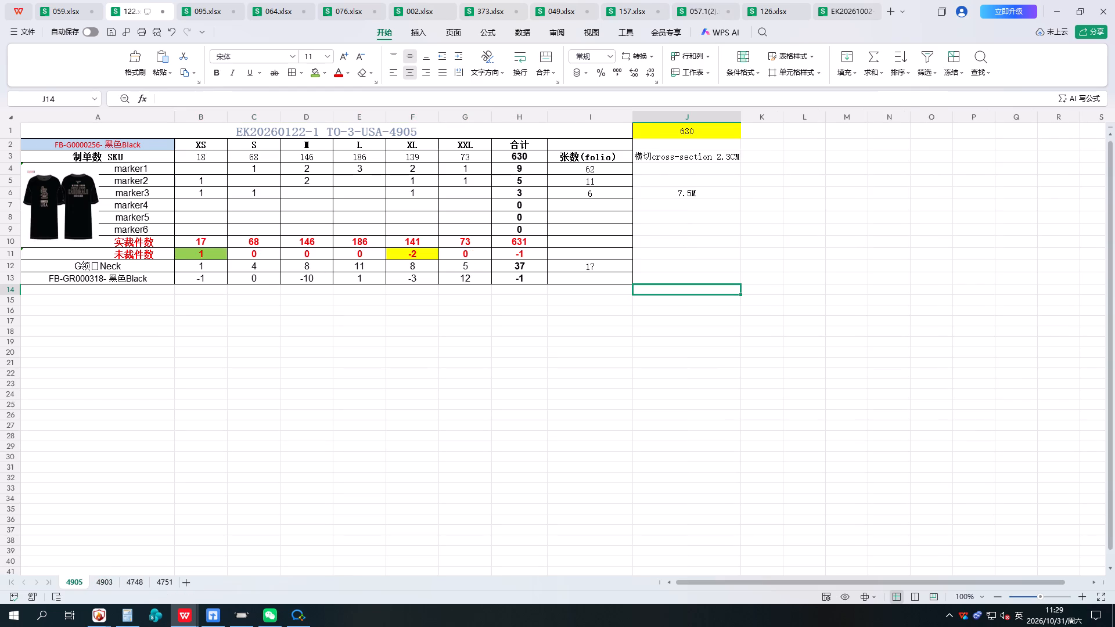
pyautogui.click(691, 157)
pyautogui.rightClick(691, 157)
pyautogui.click(705, 171)
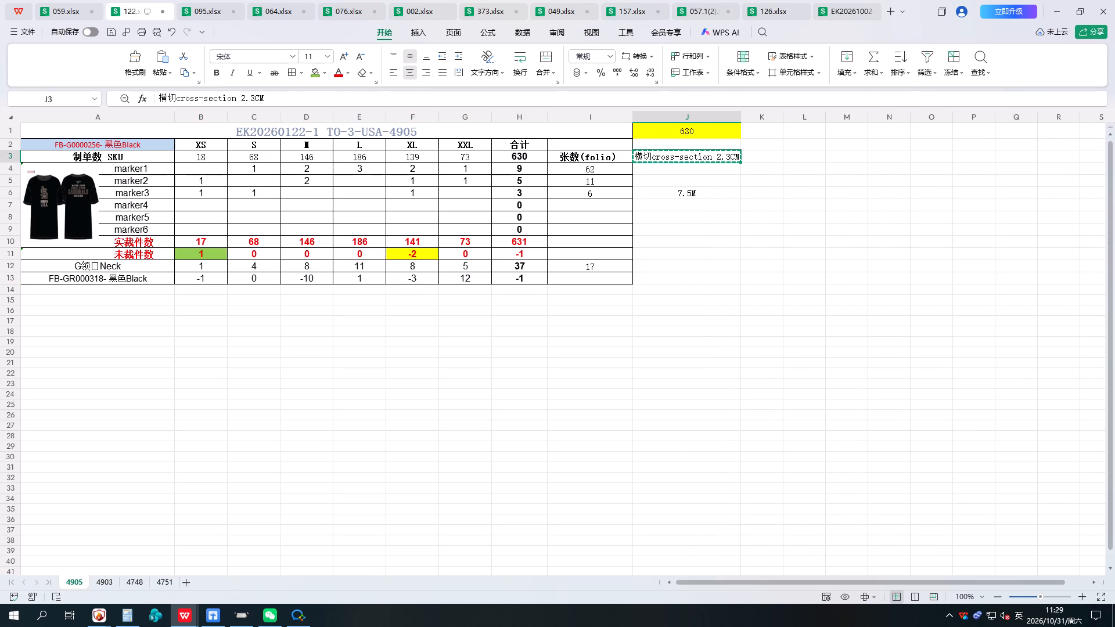
pyautogui.click(110, 583)
pyautogui.click(664, 158)
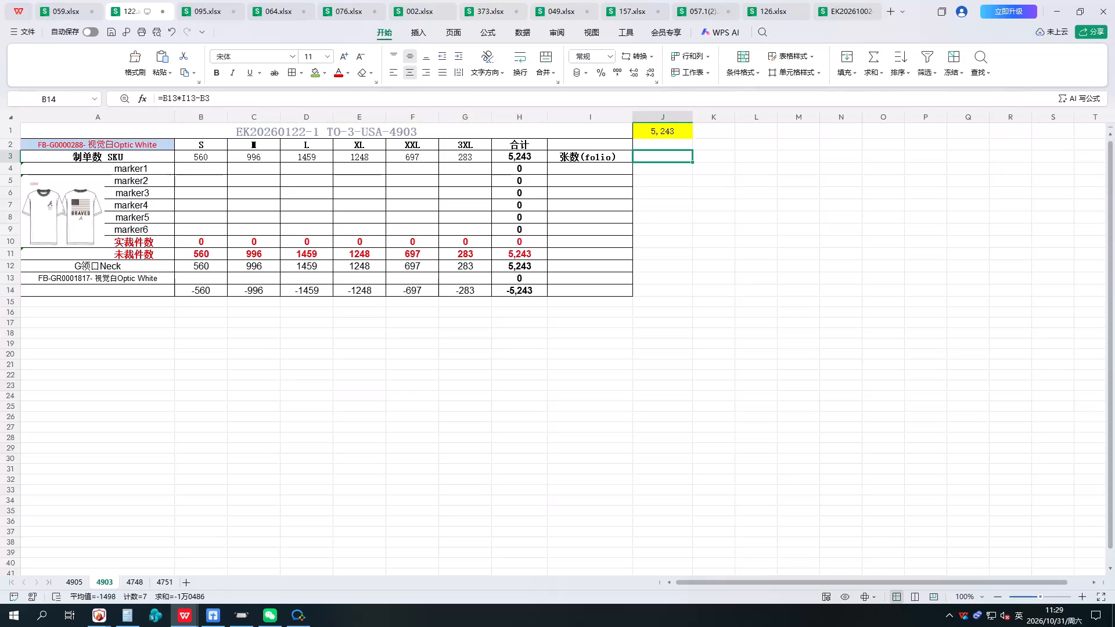
pyautogui.rightClick(664, 158)
pyautogui.click(717, 174)
pyautogui.moveTo(690, 119); pyautogui.dragTo(742, 134)
# Enter 50M in cell J6 of the 4903 sheet.
pyautogui.click(679, 197)
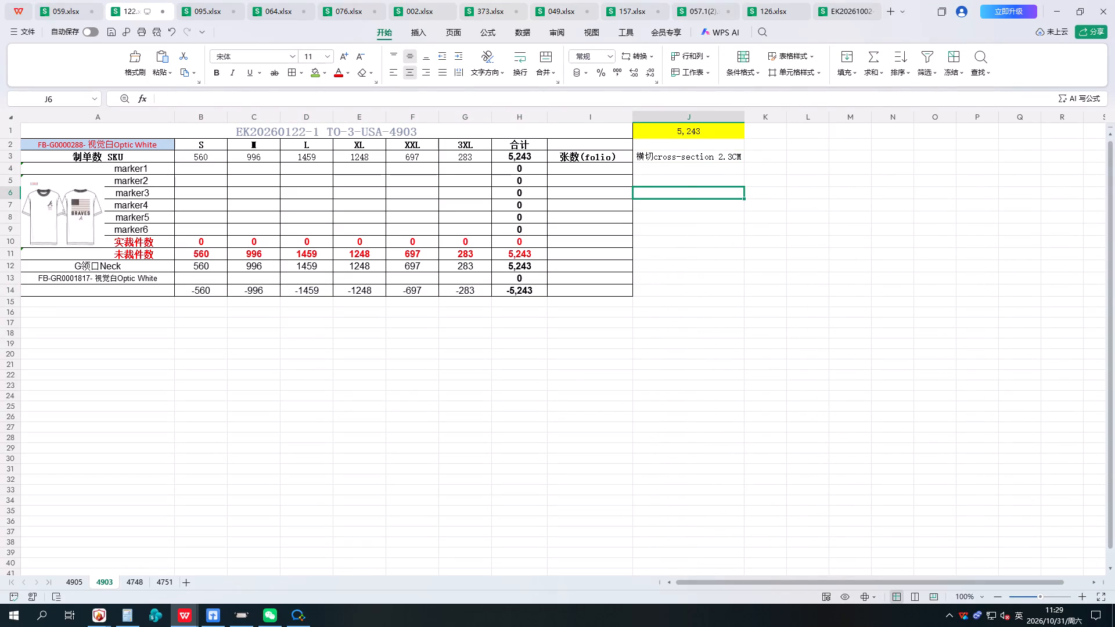
pyautogui.write('50')
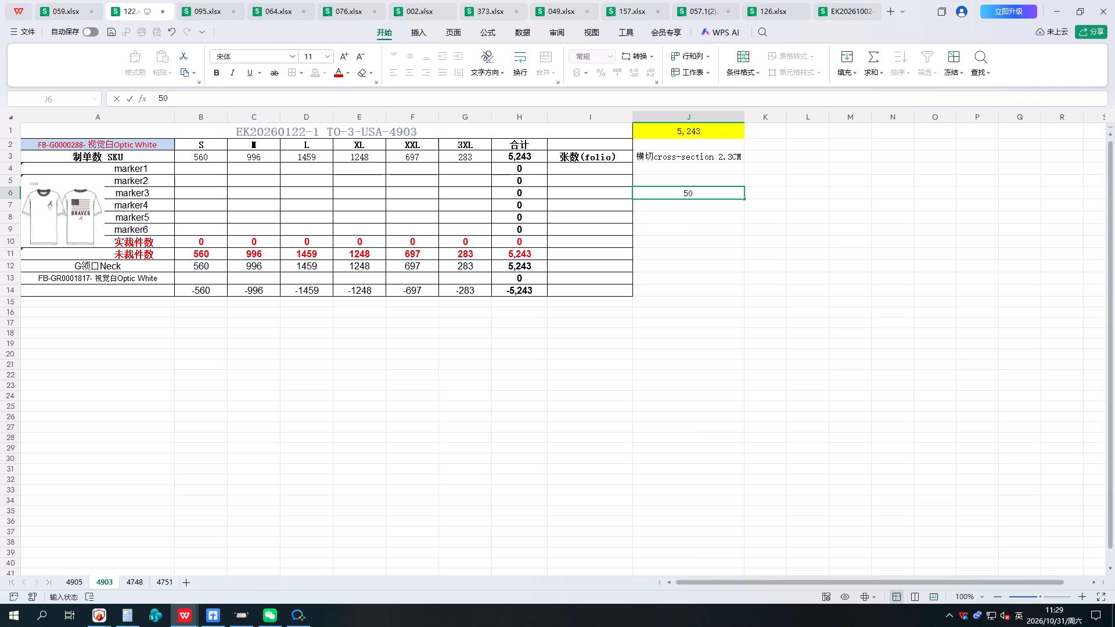
pyautogui.press('m')
pyautogui.click(675, 343)
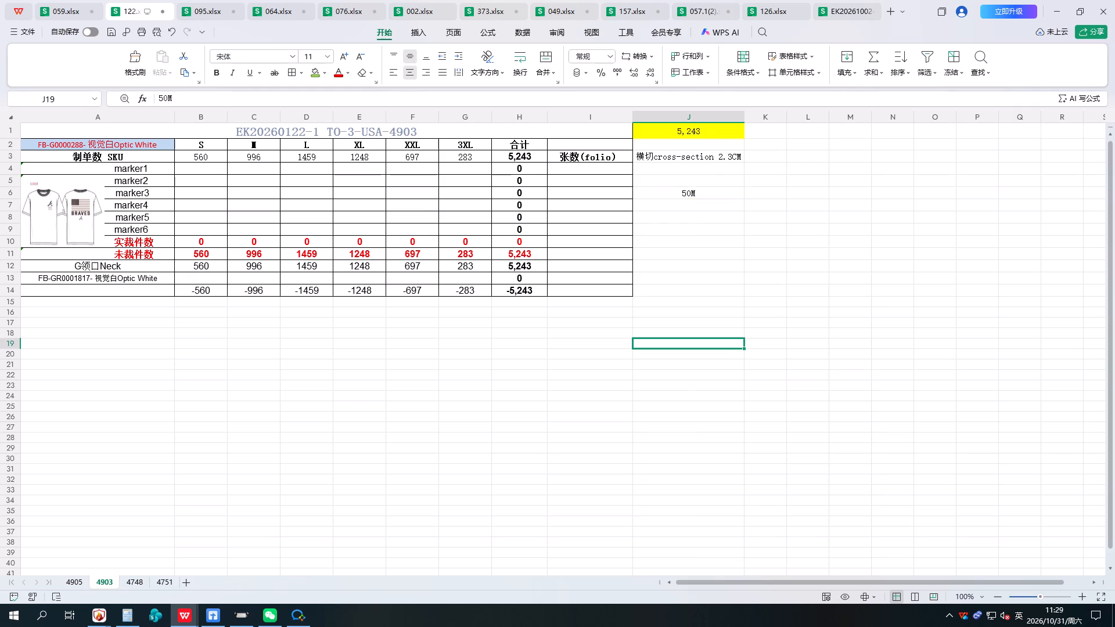
# Enter the marker1 ratios for the larger sizes on sheet 4903: L 4, XL 4, XXL 2 and 3XL 1.
pyautogui.click(214, 173)
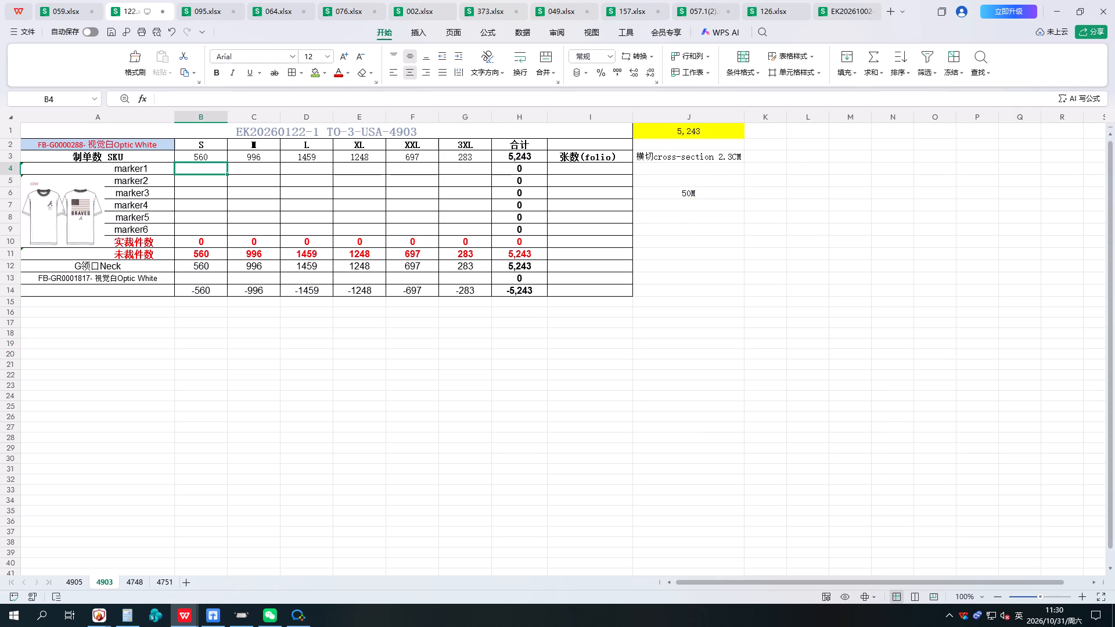
pyautogui.click(468, 172)
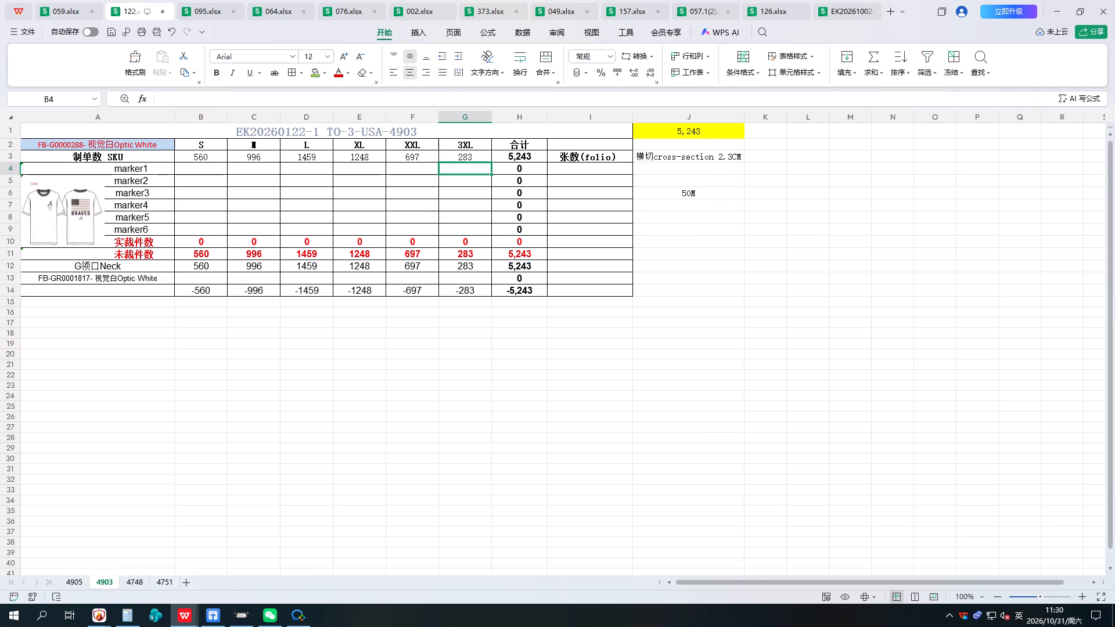
pyautogui.press('1')
pyautogui.click(413, 170)
pyautogui.press('2')
pyautogui.click(360, 174)
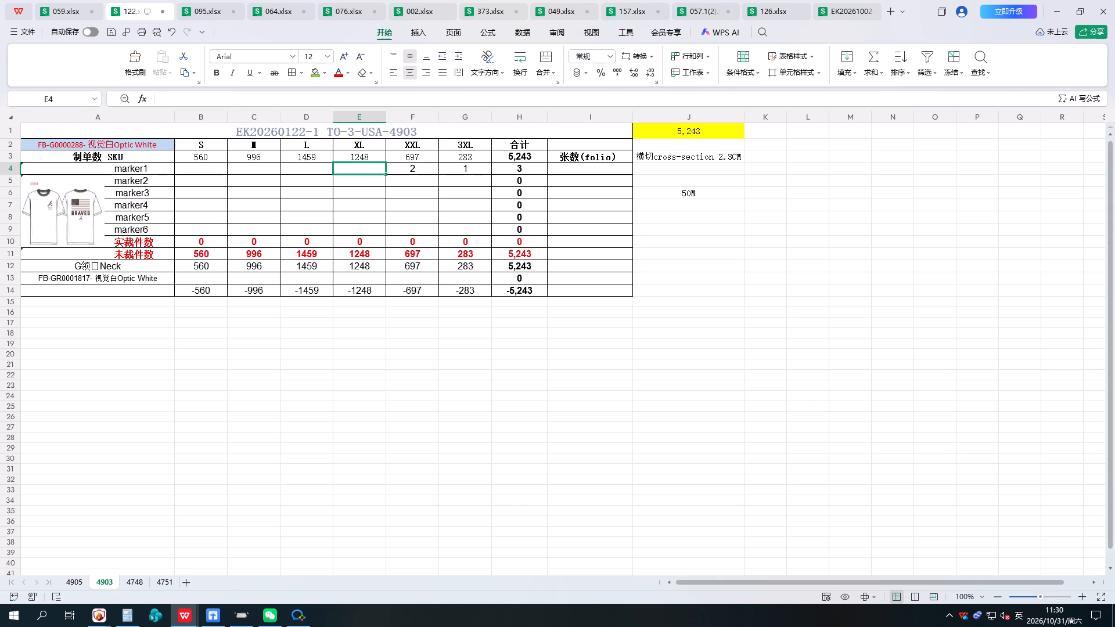
pyautogui.press('4')
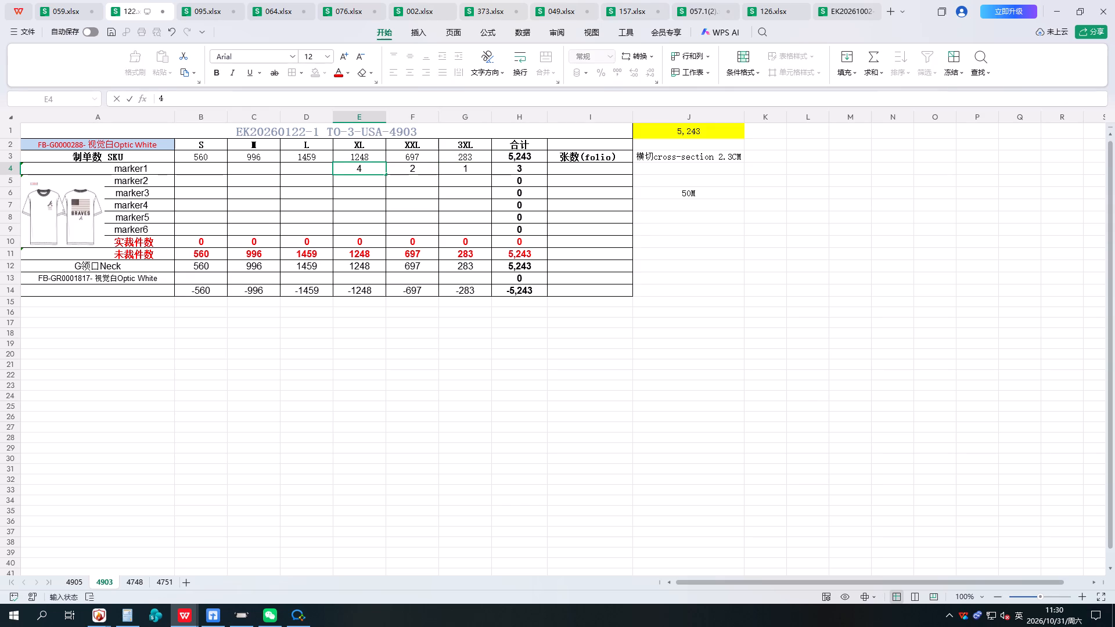
pyautogui.click(308, 171)
pyautogui.press('4')
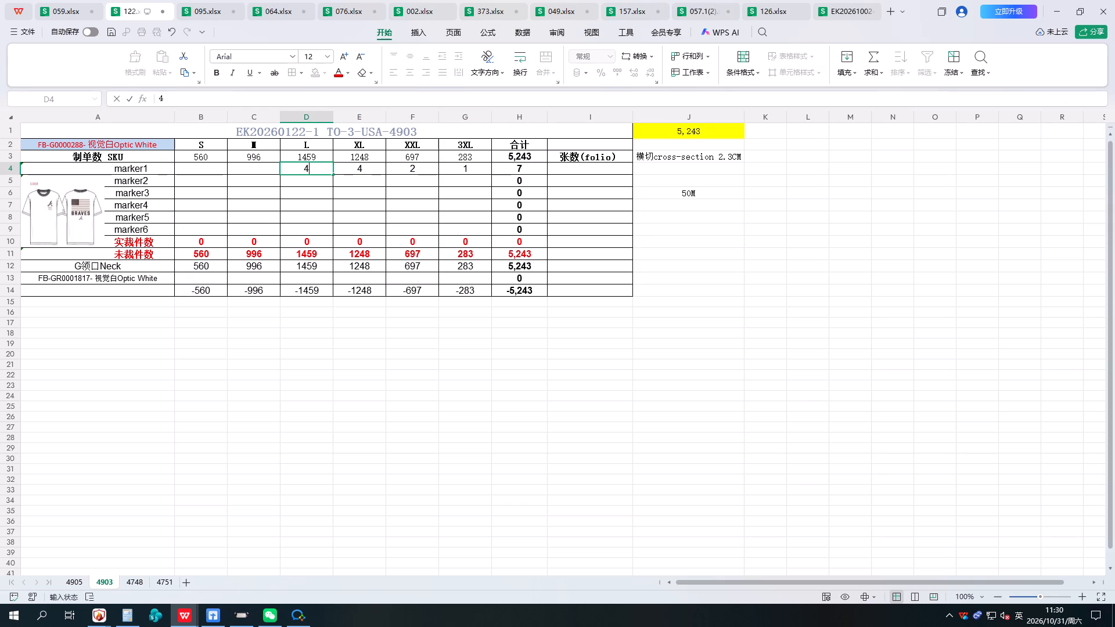
pyautogui.click(273, 191)
pyautogui.click(258, 172)
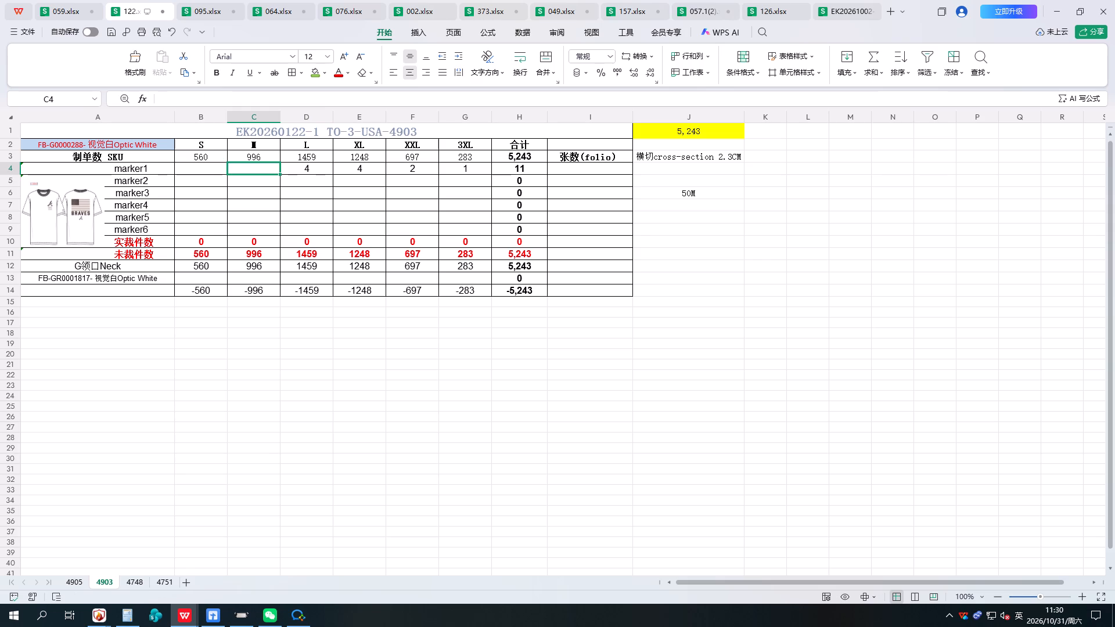
# Set the marker1 folio count to 283.
pyautogui.click(573, 166)
pyautogui.press('2')
pyautogui.write('83')
pyautogui.click(531, 356)
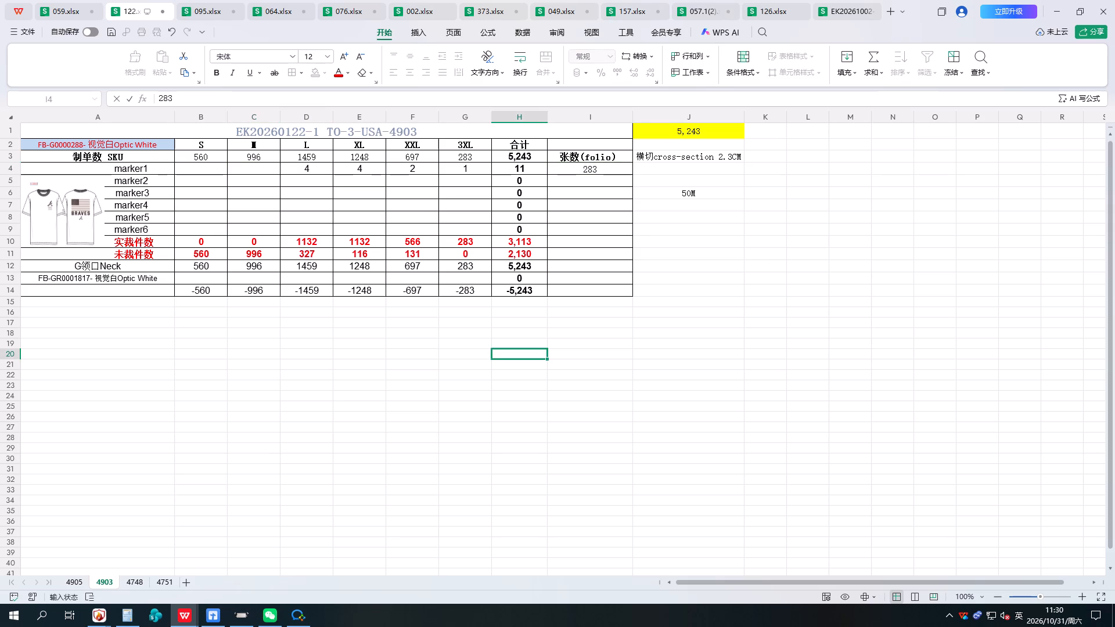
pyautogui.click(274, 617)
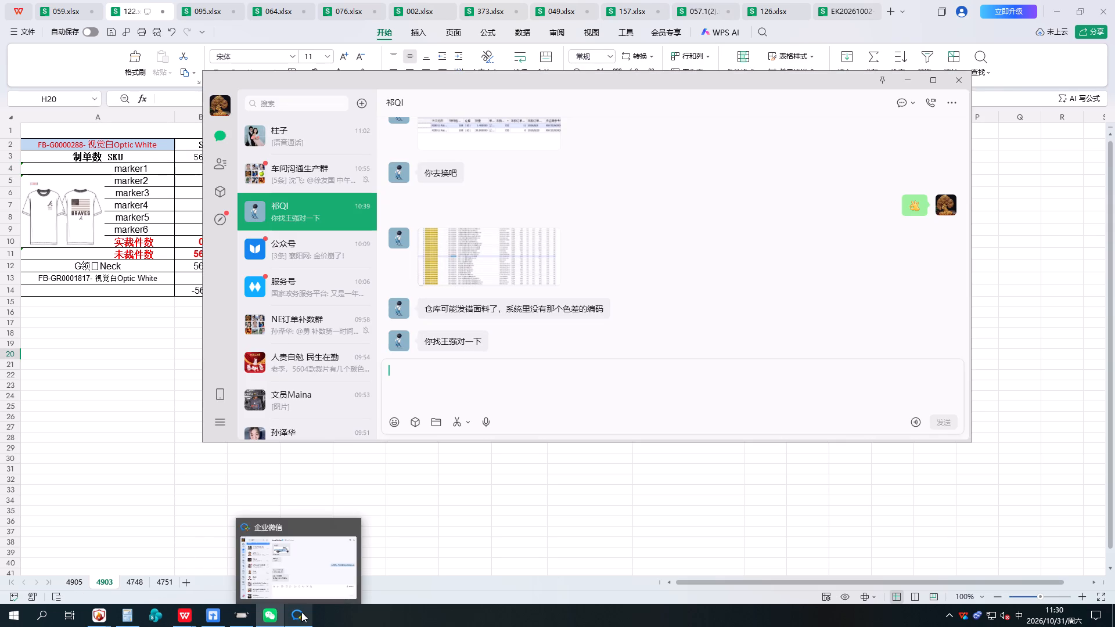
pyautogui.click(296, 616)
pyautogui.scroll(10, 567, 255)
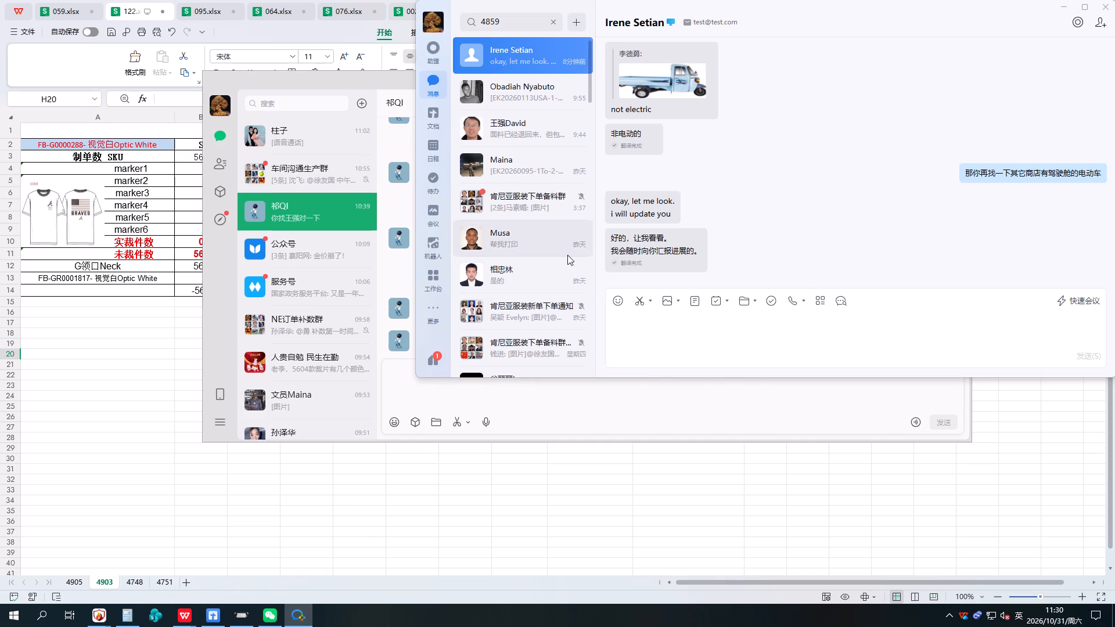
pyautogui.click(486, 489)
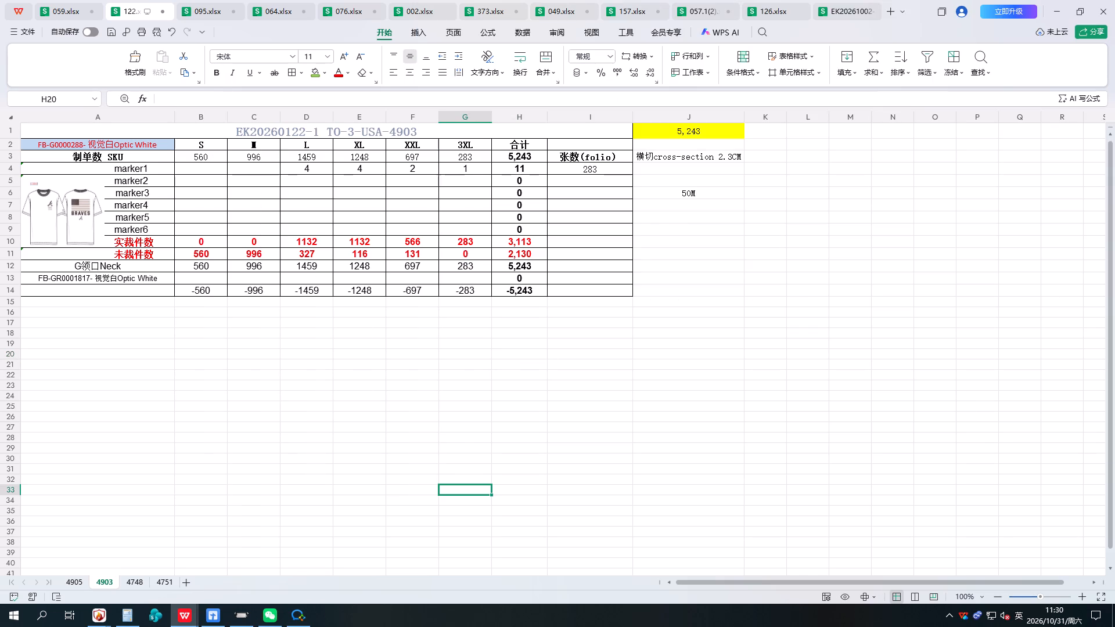
# Complete the marker1 row with ratios of 1 for S and 2 for M.
pyautogui.click(210, 172)
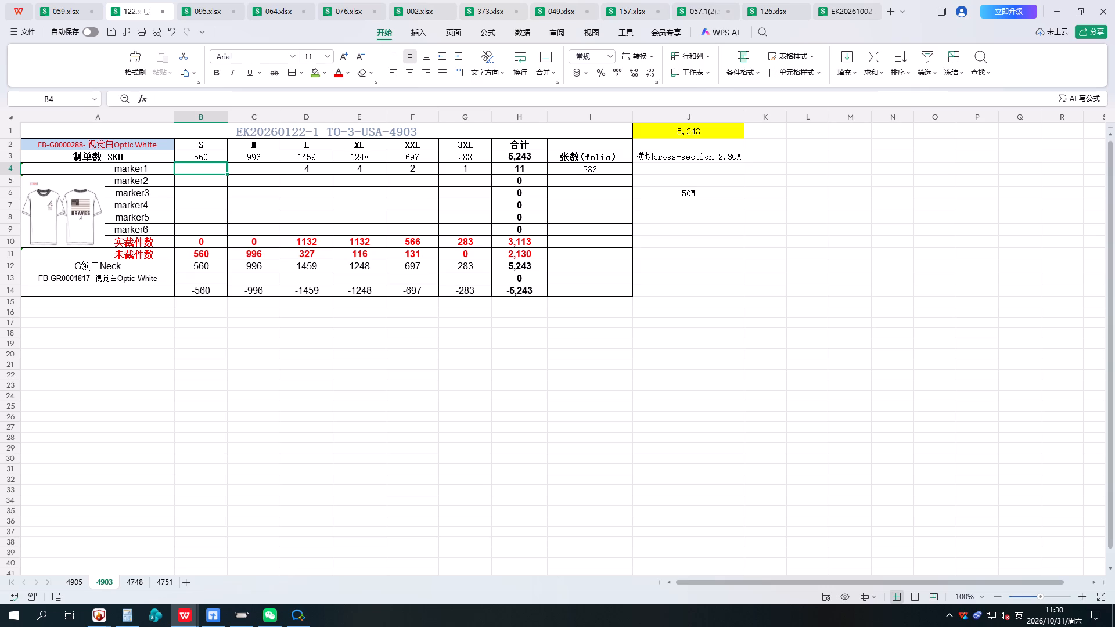
pyautogui.press('1')
pyautogui.click(258, 168)
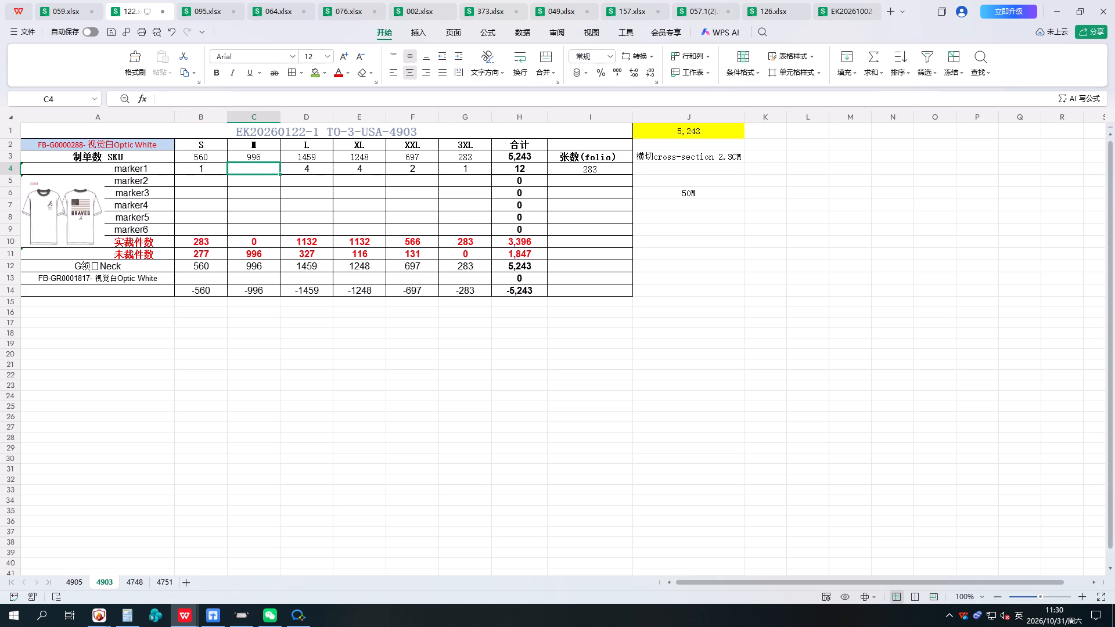
pyautogui.press('2')
pyautogui.click(318, 197)
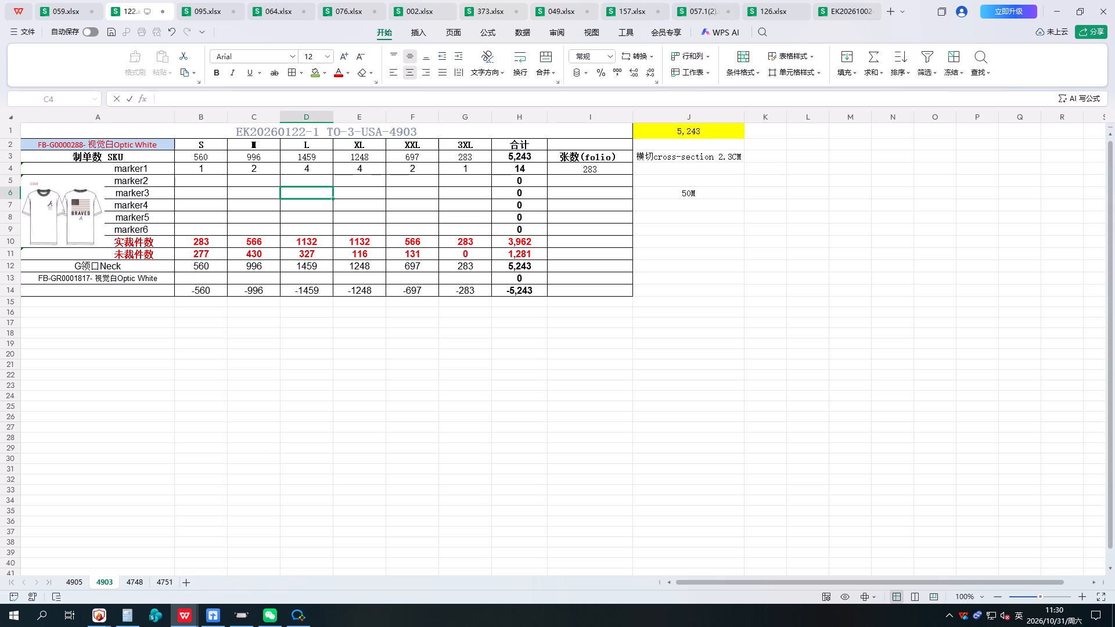
# Change the marker1 ratios to 1 for XXL and 3 for XL.
pyautogui.click(418, 170)
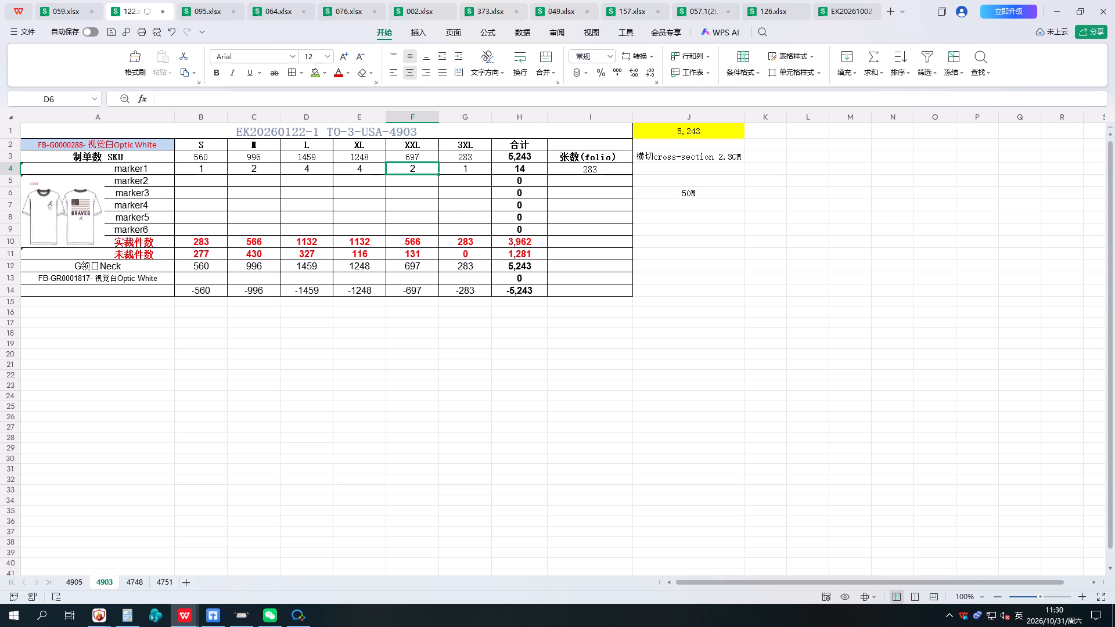
pyautogui.click(429, 358)
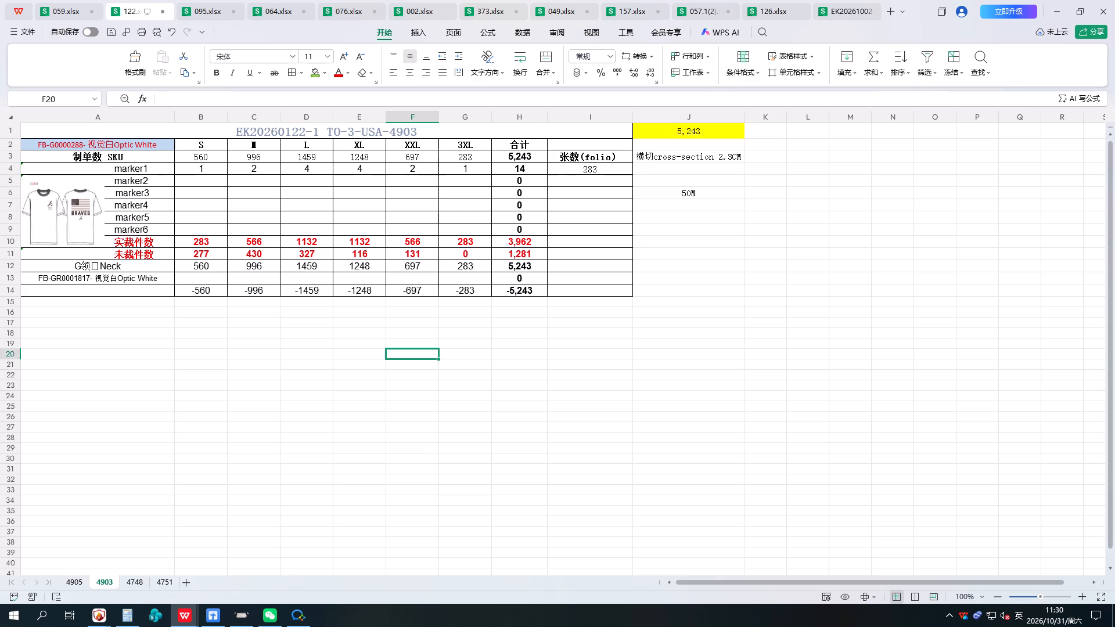
pyautogui.click(419, 168)
pyautogui.press('1')
pyautogui.click(404, 345)
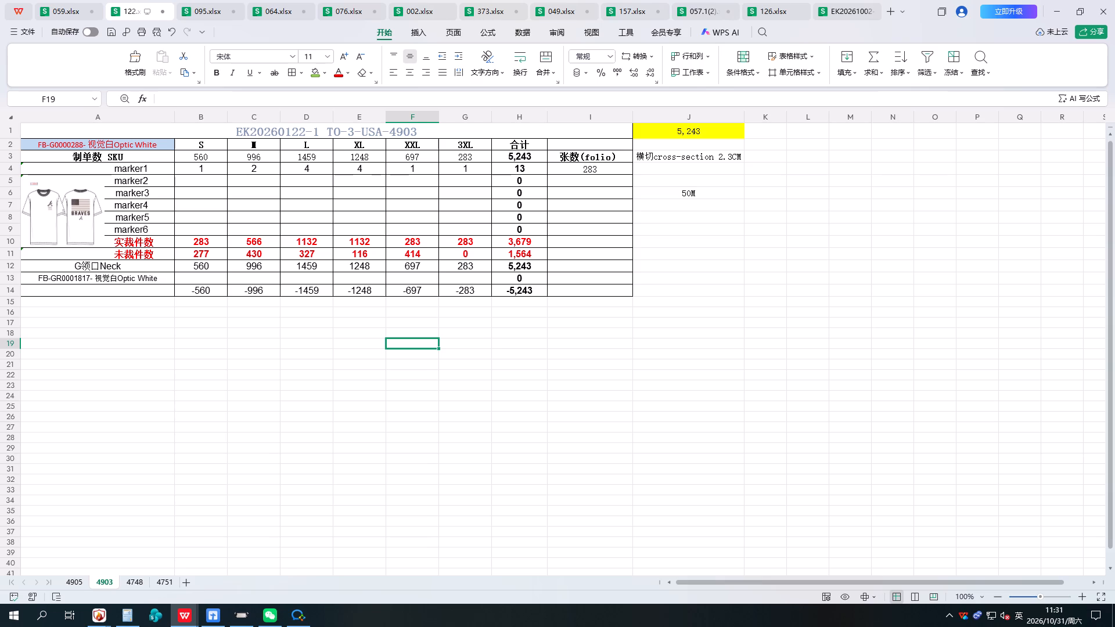
pyautogui.click(606, 185)
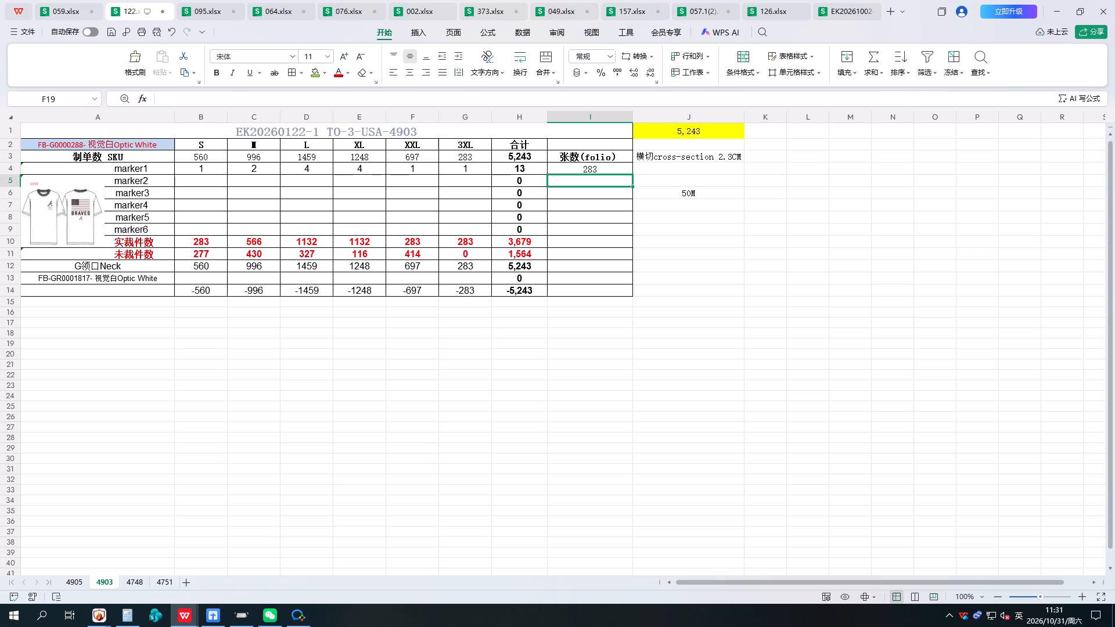
pyautogui.click(369, 172)
pyautogui.press('3')
pyautogui.click(369, 201)
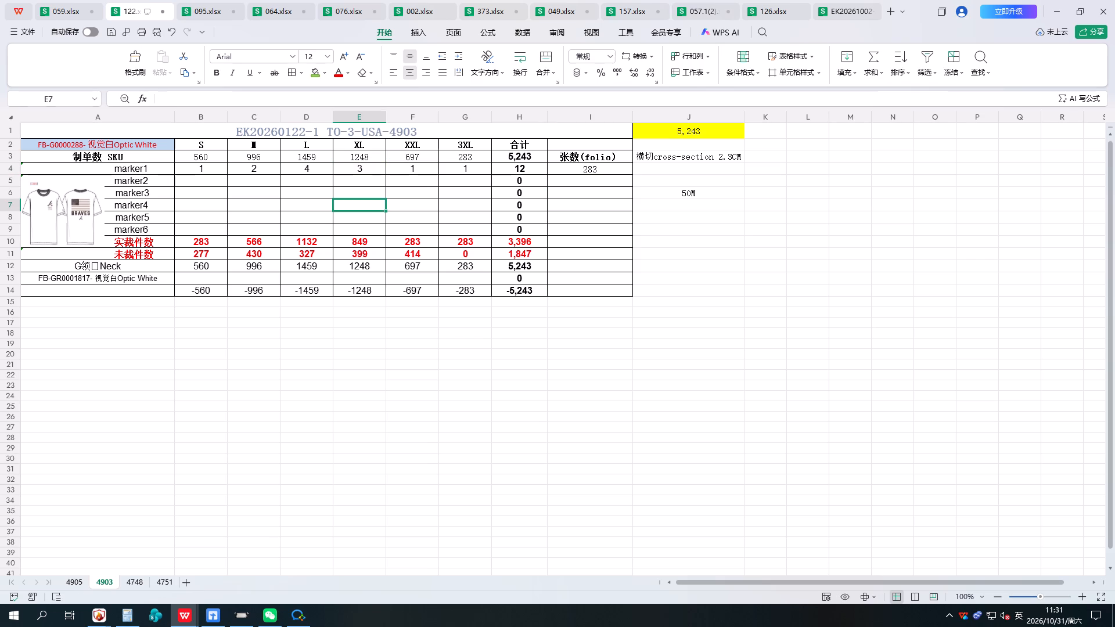
# Enter the marker2 ratios on sheet 4903: S 2, M 3, L 2, XL 3 and XXL 2.
pyautogui.click(585, 183)
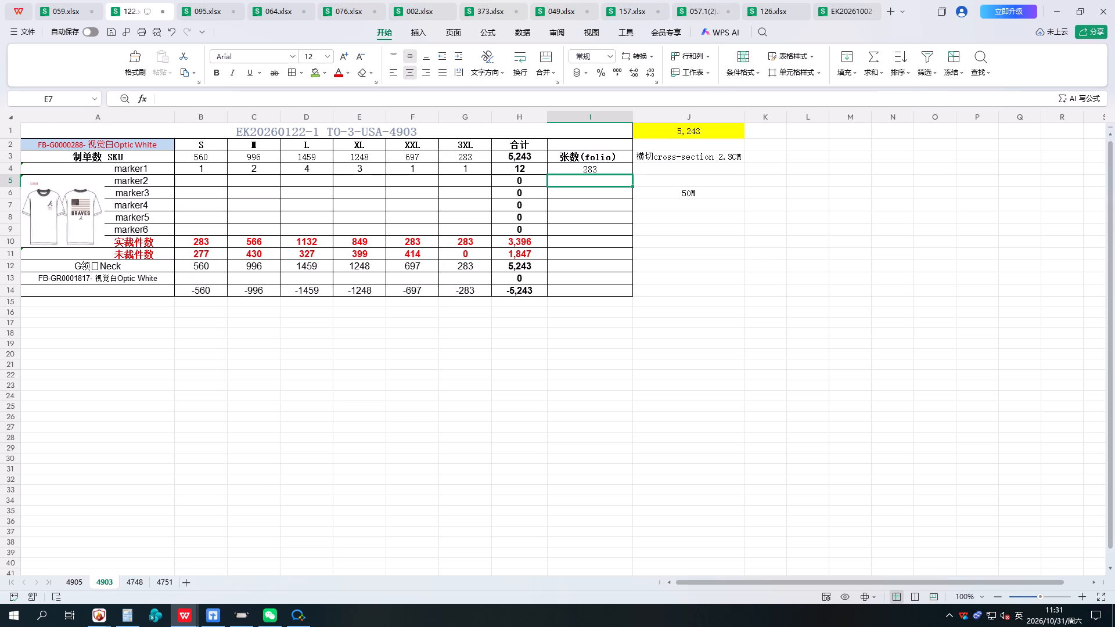
pyautogui.click(585, 183)
pyautogui.click(208, 182)
pyautogui.press('2')
pyautogui.click(250, 181)
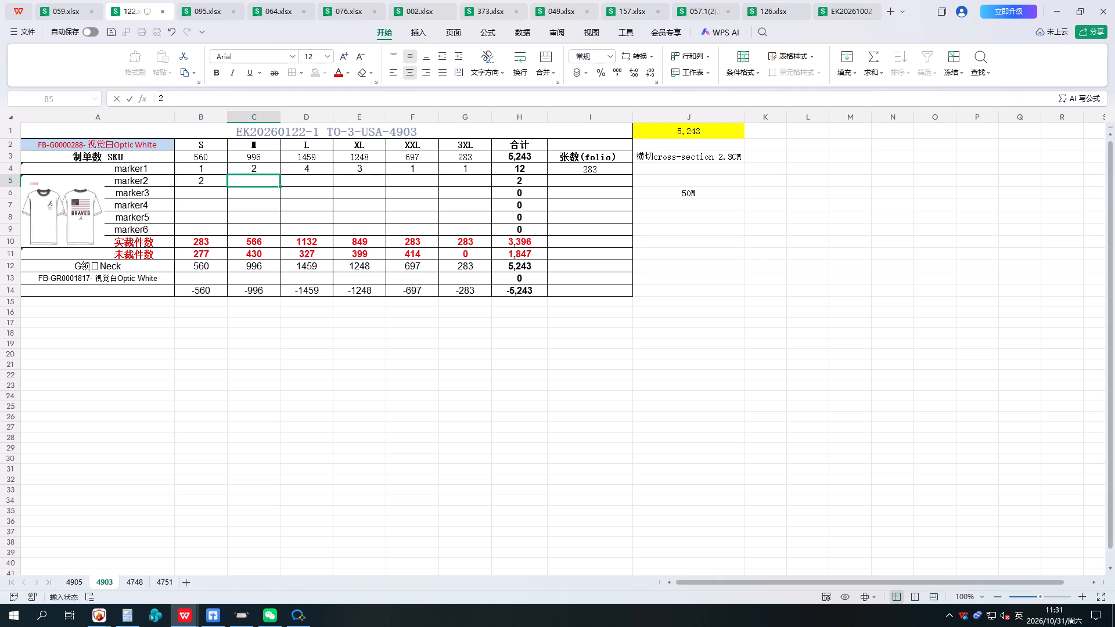
pyautogui.press('3')
pyautogui.click(310, 181)
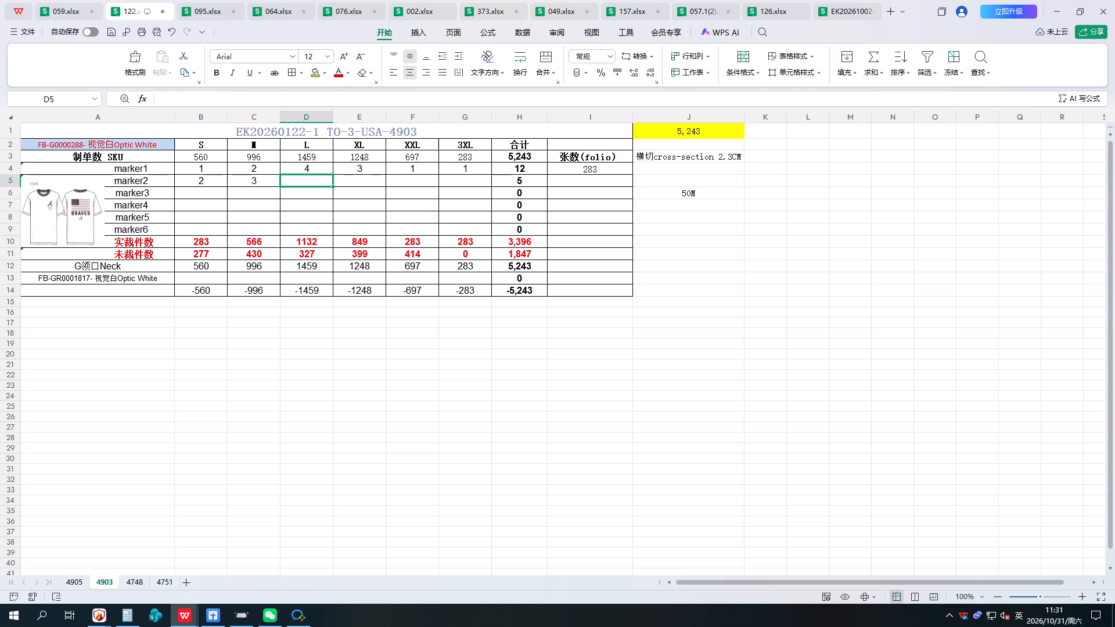
pyautogui.press('2')
pyautogui.click(351, 182)
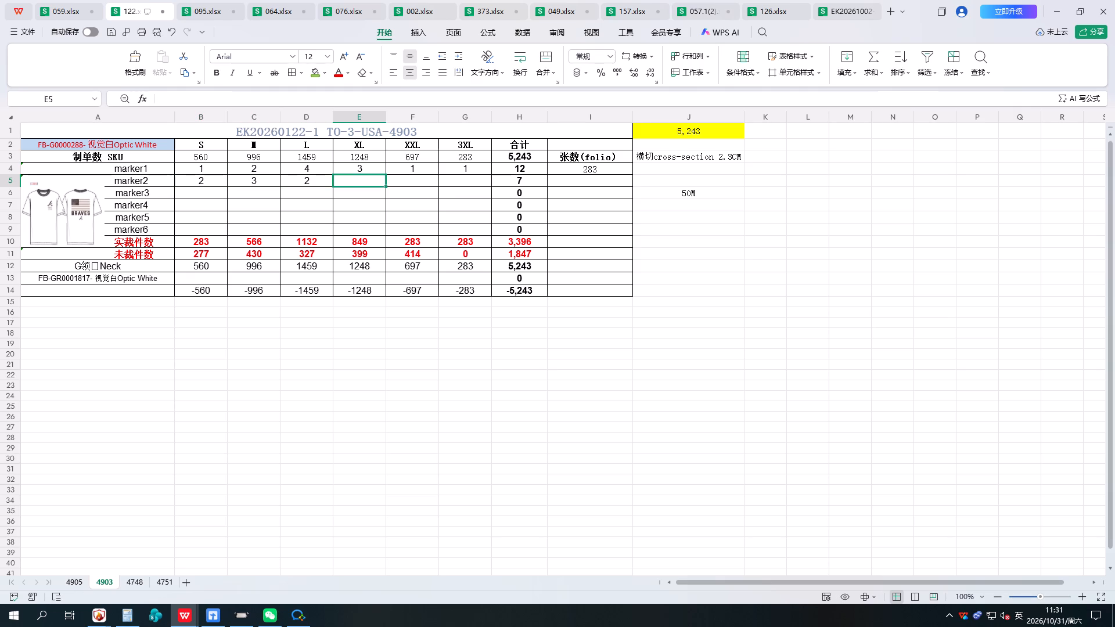
pyautogui.press('3')
pyautogui.click(411, 180)
pyautogui.press('2')
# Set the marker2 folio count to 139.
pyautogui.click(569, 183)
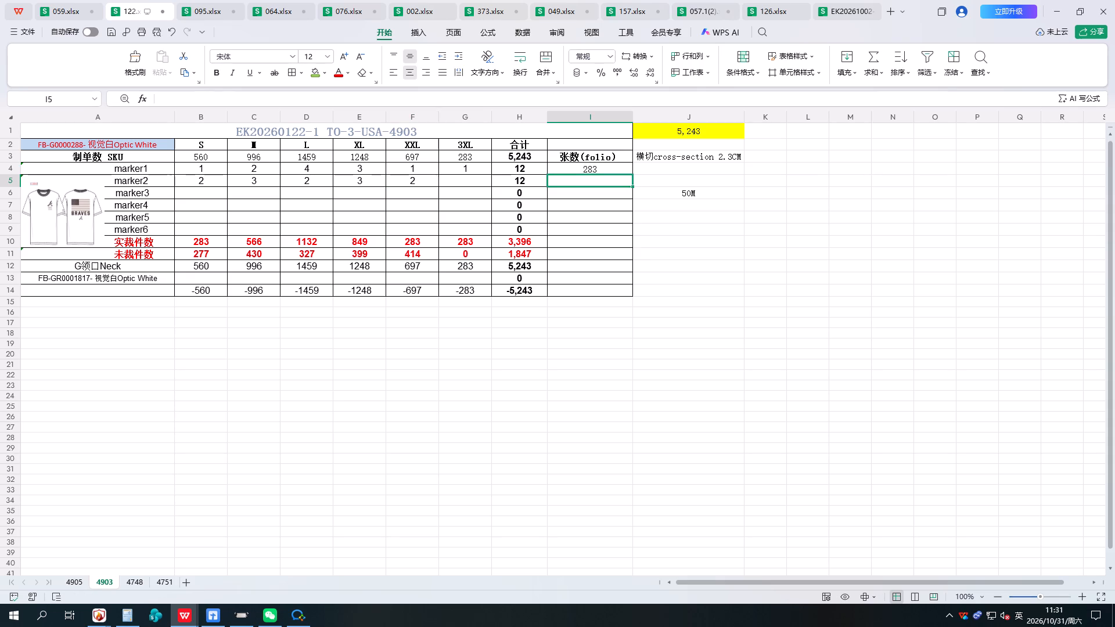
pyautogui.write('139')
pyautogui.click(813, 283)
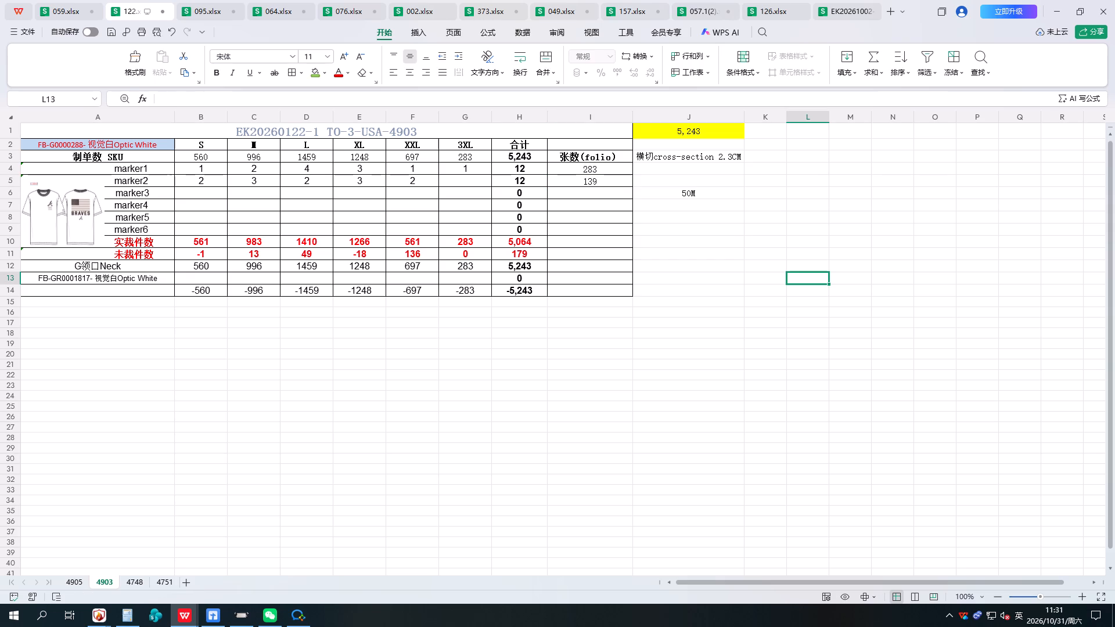
# Change the marker2 folio count to 133.
pyautogui.click(592, 183)
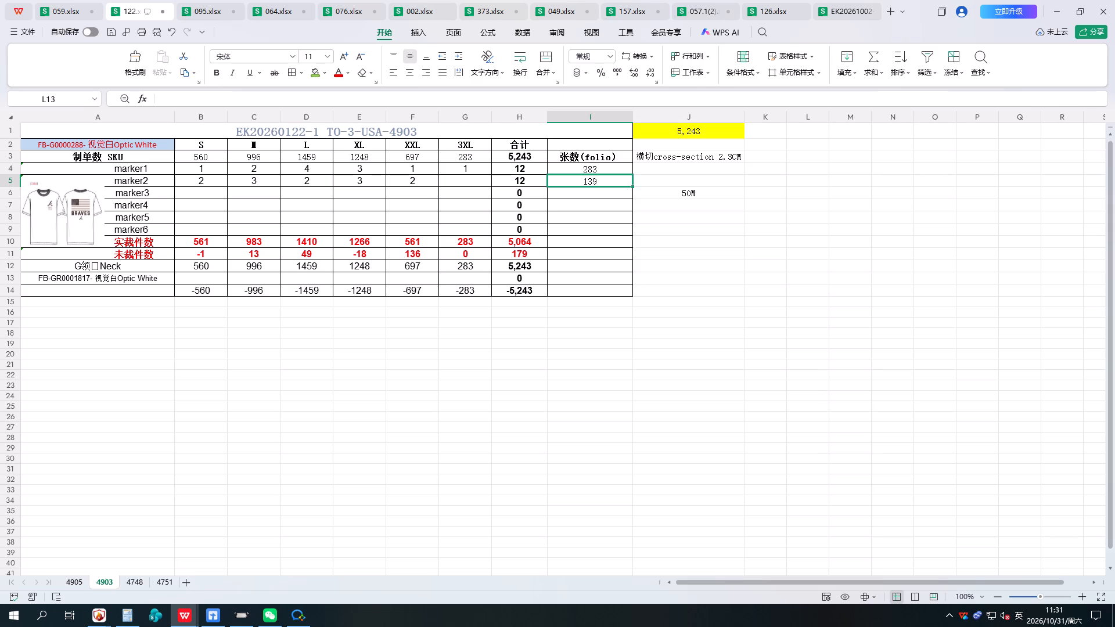
pyautogui.doubleClick(592, 183)
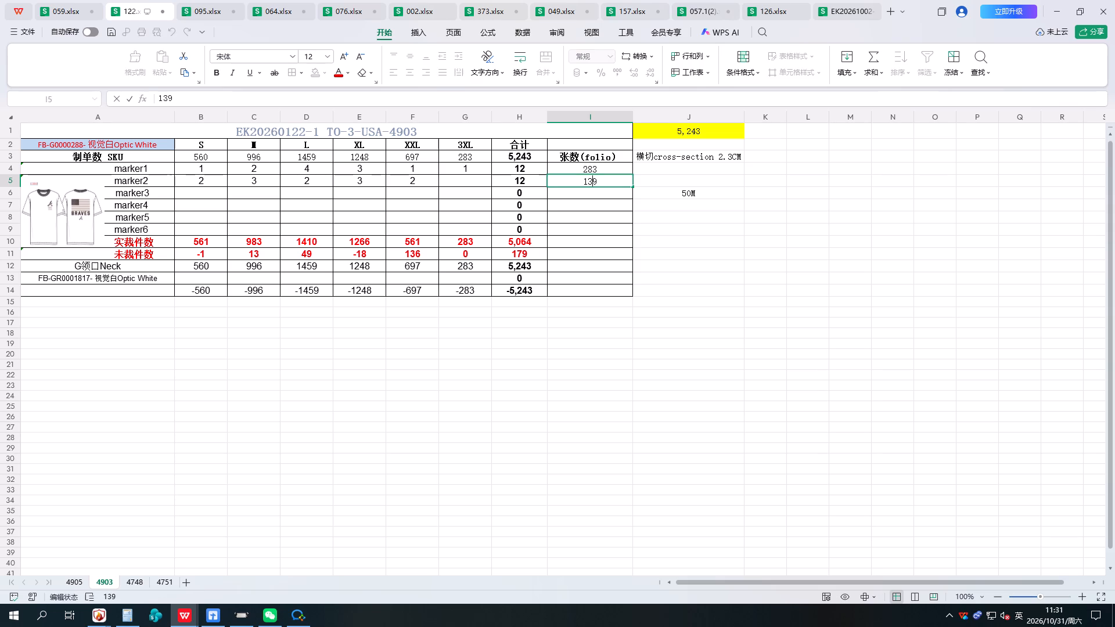
pyautogui.moveTo(594, 183); pyautogui.dragTo(610, 186)
pyautogui.press('3')
pyautogui.click(743, 235)
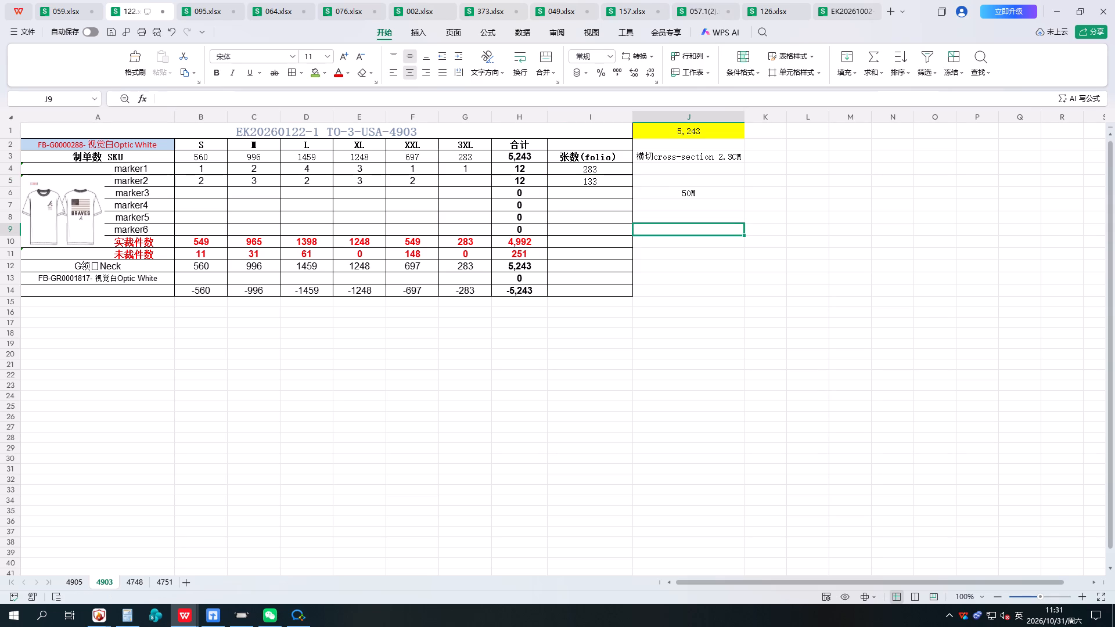
# Change the marker2 ratio for XXL to 3.
pyautogui.click(419, 181)
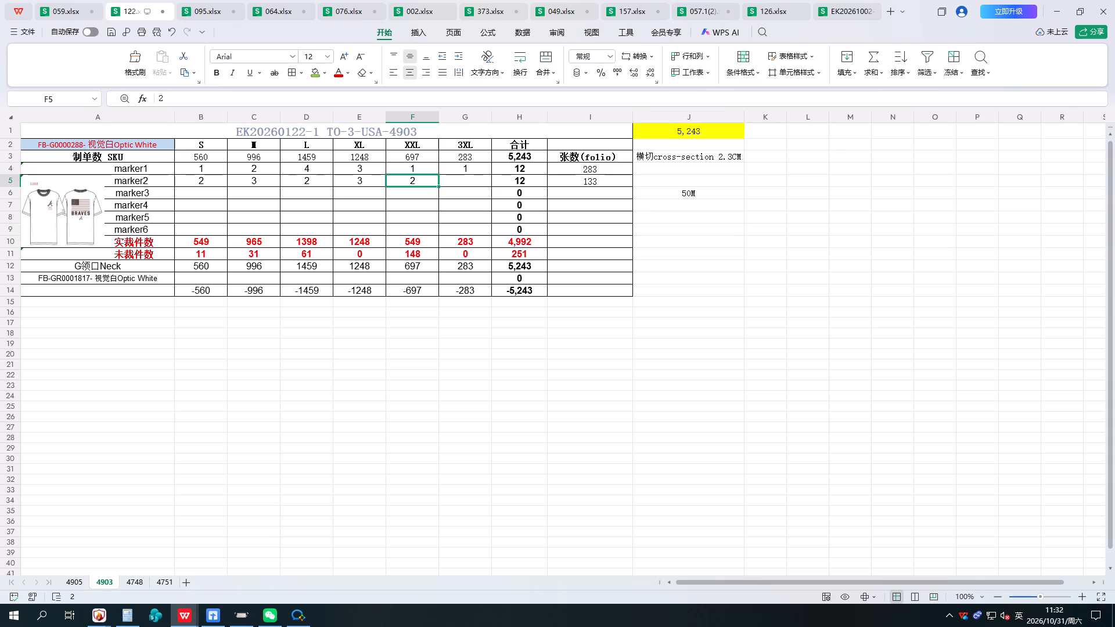
pyautogui.press('3')
pyautogui.click(768, 319)
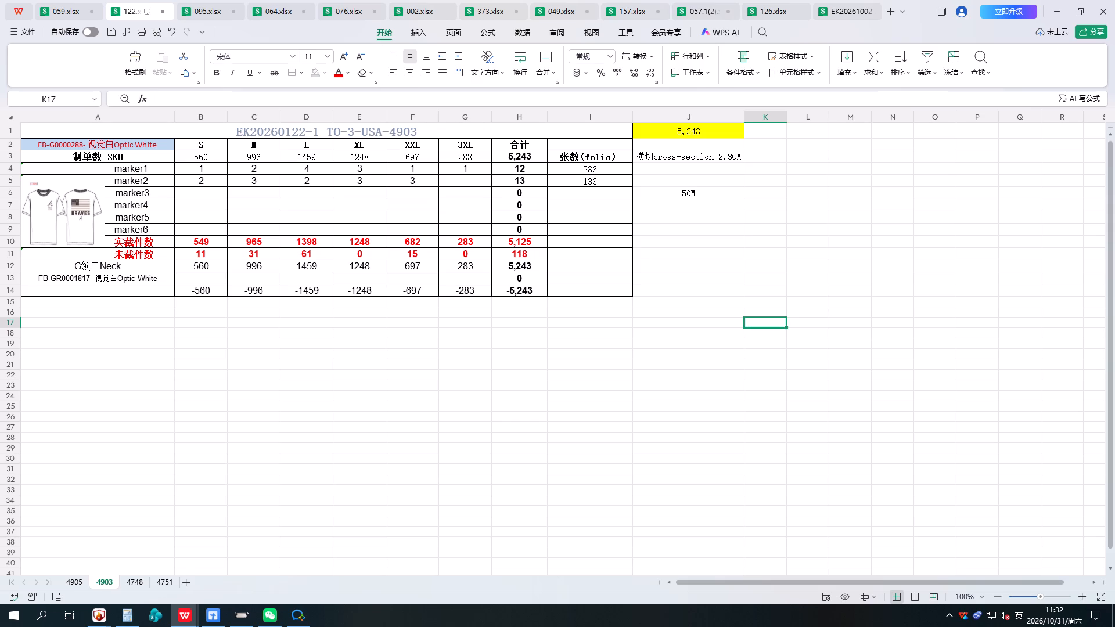
# Fill in the marker3 row with ratios of 1 for M and 2 for L and a folio count of 31.
pyautogui.click(265, 192)
pyautogui.press('1')
pyautogui.click(303, 194)
pyautogui.press('2')
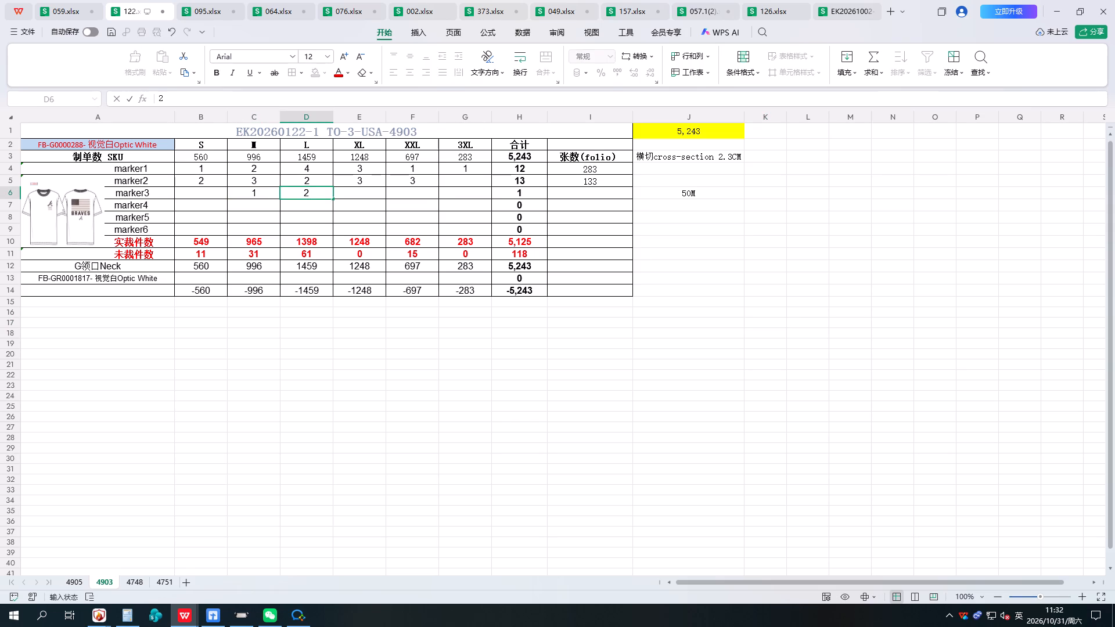
pyautogui.click(584, 194)
pyautogui.press('1')
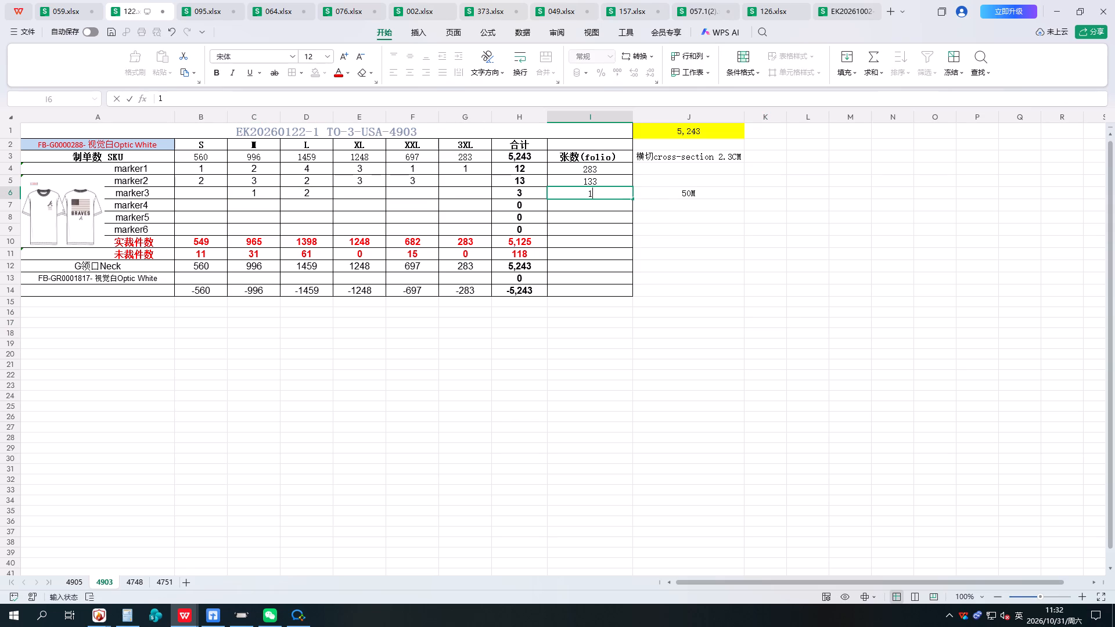
pyautogui.moveTo(597, 192); pyautogui.dragTo(573, 197)
pyautogui.press('3')
pyautogui.press('1')
pyautogui.click(705, 243)
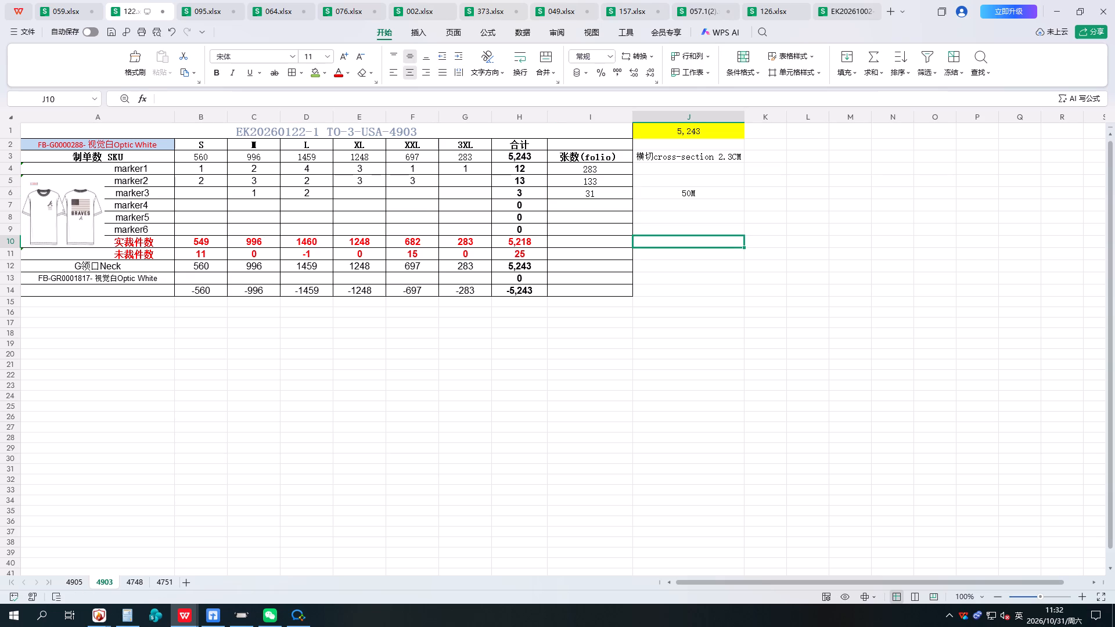
# Fill in the marker4 row with ratios of 1 for S and 1 for XXL and a folio count of 11.
pyautogui.click(203, 203)
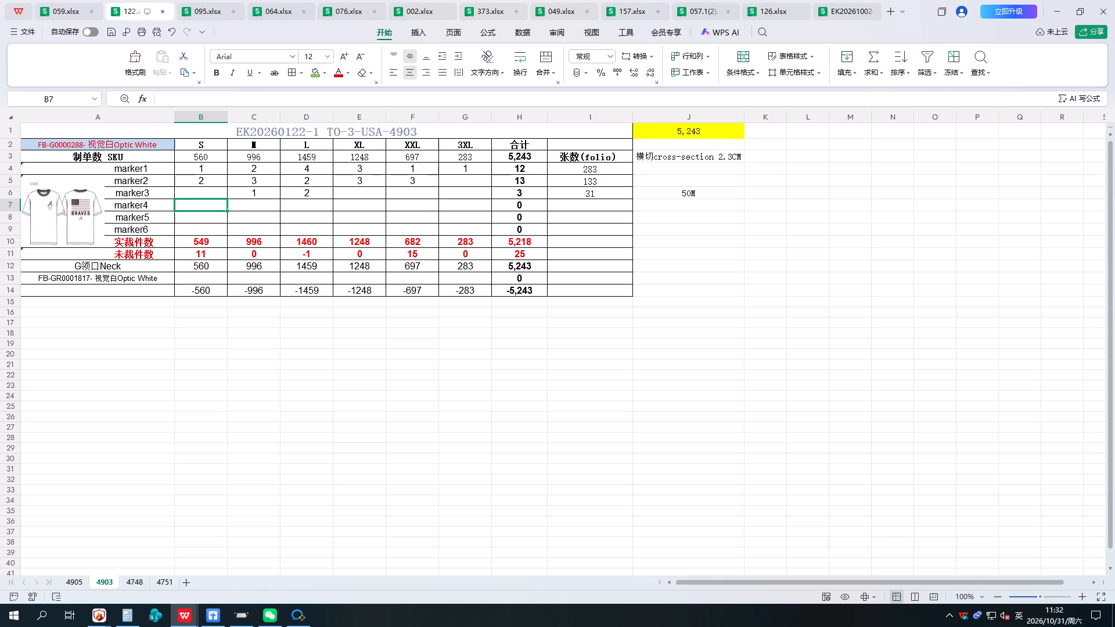
pyautogui.click(203, 203)
pyautogui.press('1')
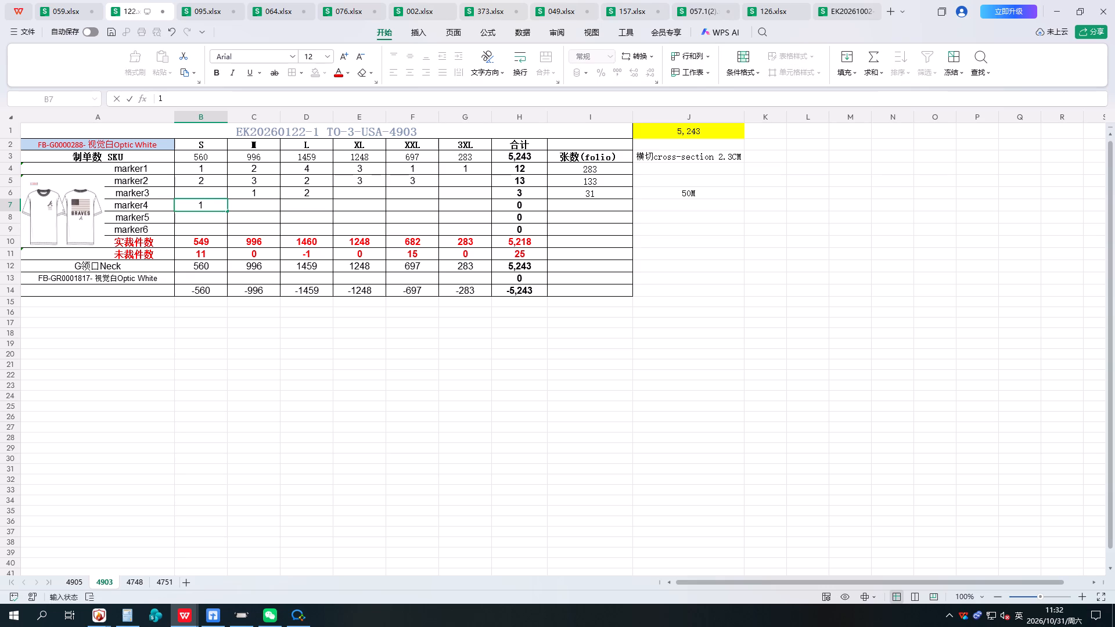
pyautogui.click(427, 203)
pyautogui.press('1')
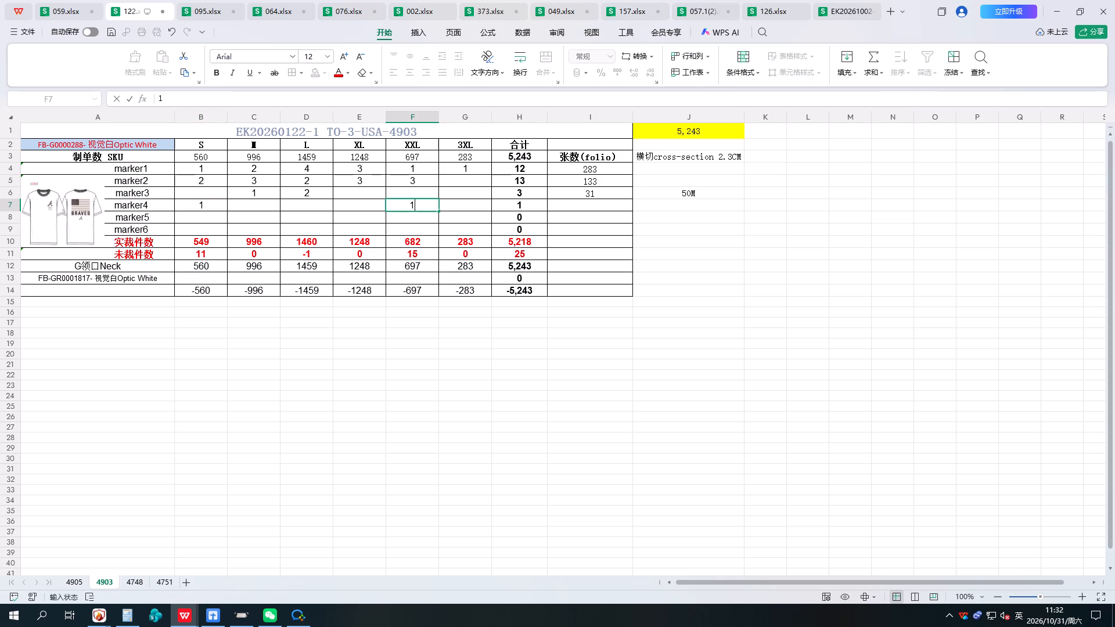
pyautogui.click(569, 208)
pyautogui.press('1')
pyautogui.press('1')
pyautogui.click(724, 255)
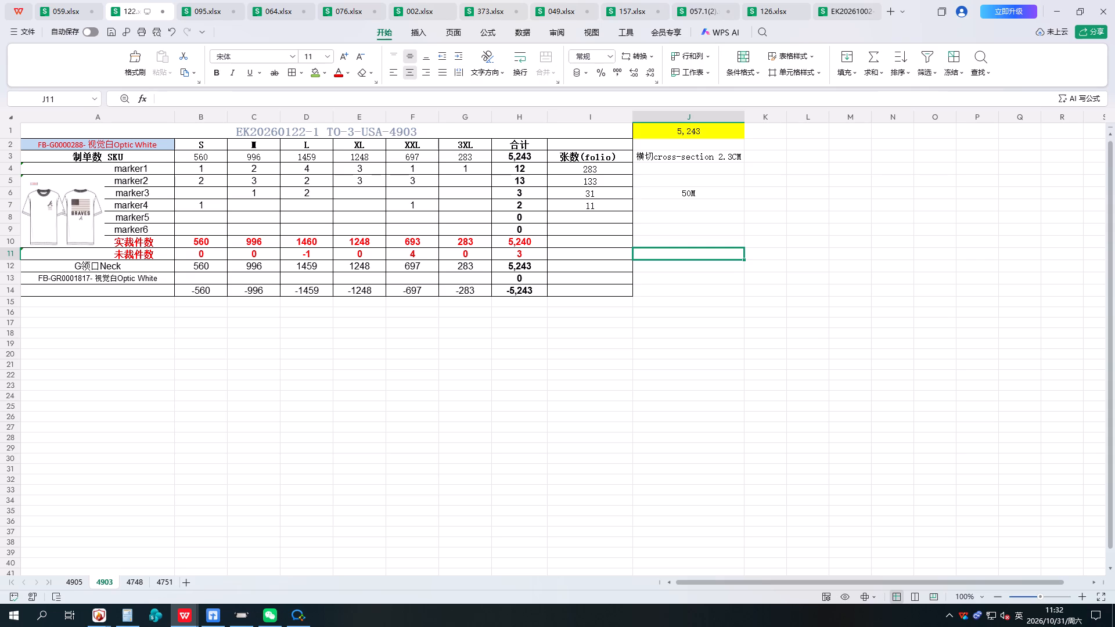
# Fill in the marker5 row with a ratio of 1 for XXL and a folio count of 4.
pyautogui.click(405, 215)
pyautogui.press('1')
pyautogui.click(570, 222)
pyautogui.press('4')
pyautogui.click(741, 272)
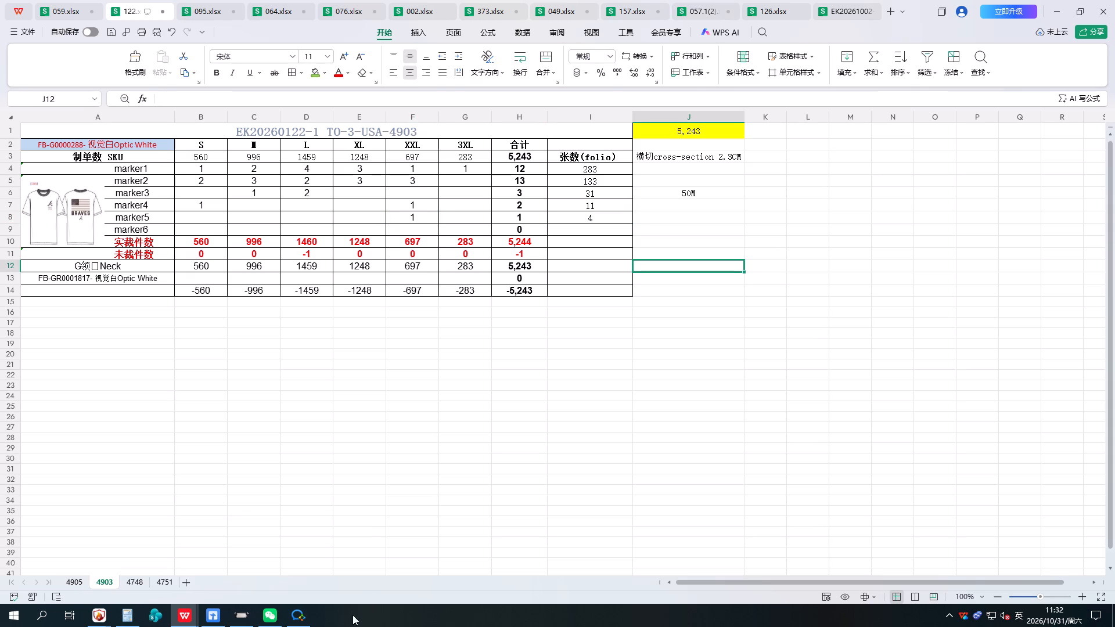
# Switch to Calculator and clear the previous result.
pyautogui.click(127, 615)
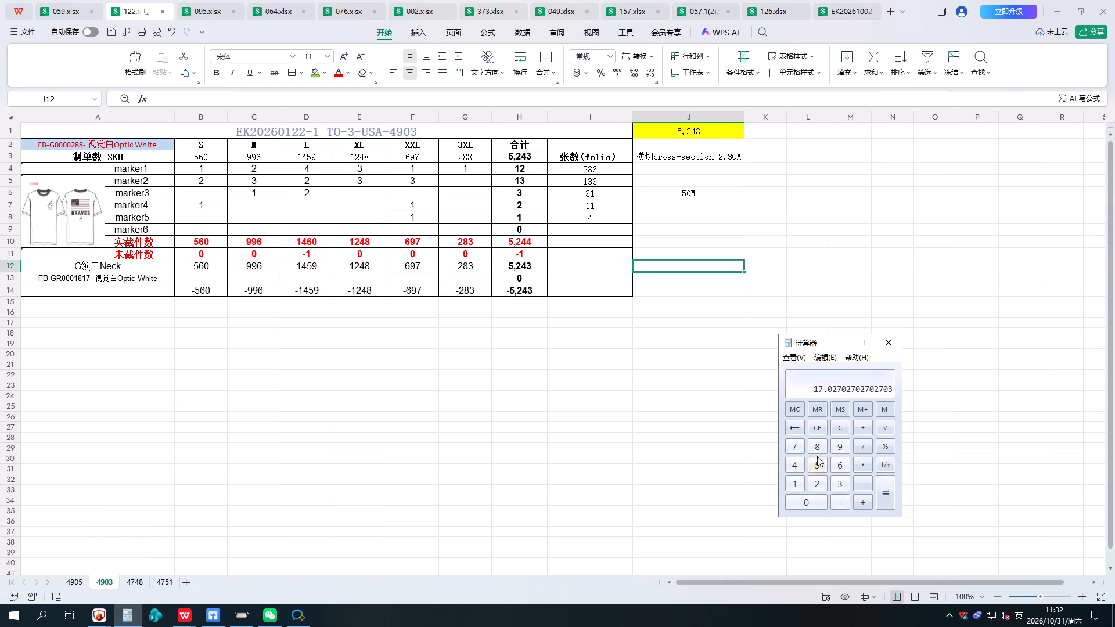
pyautogui.click(840, 433)
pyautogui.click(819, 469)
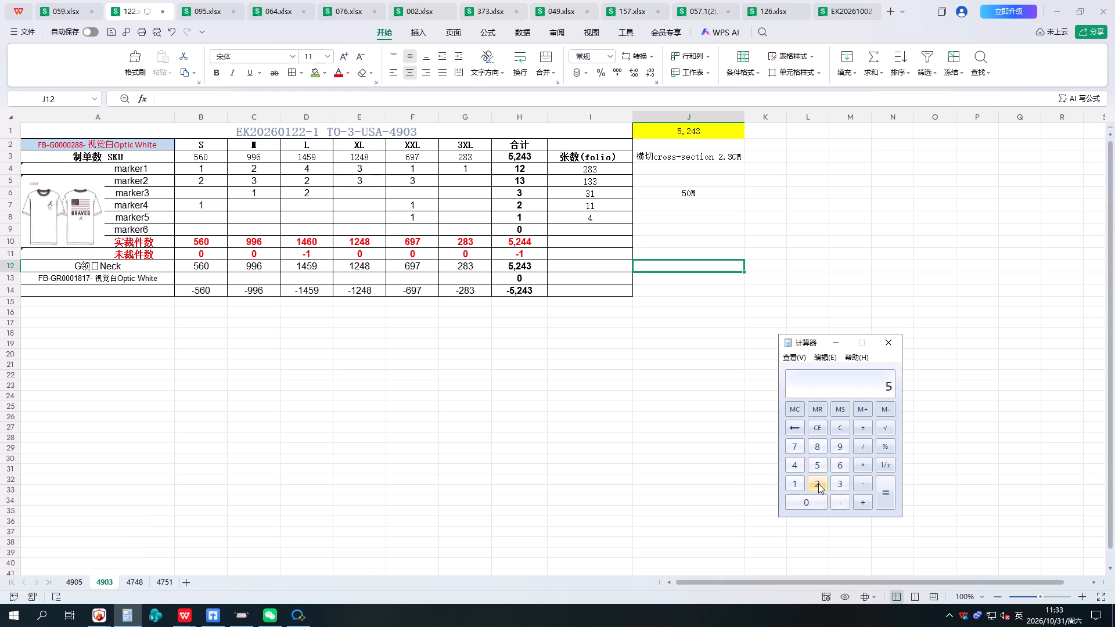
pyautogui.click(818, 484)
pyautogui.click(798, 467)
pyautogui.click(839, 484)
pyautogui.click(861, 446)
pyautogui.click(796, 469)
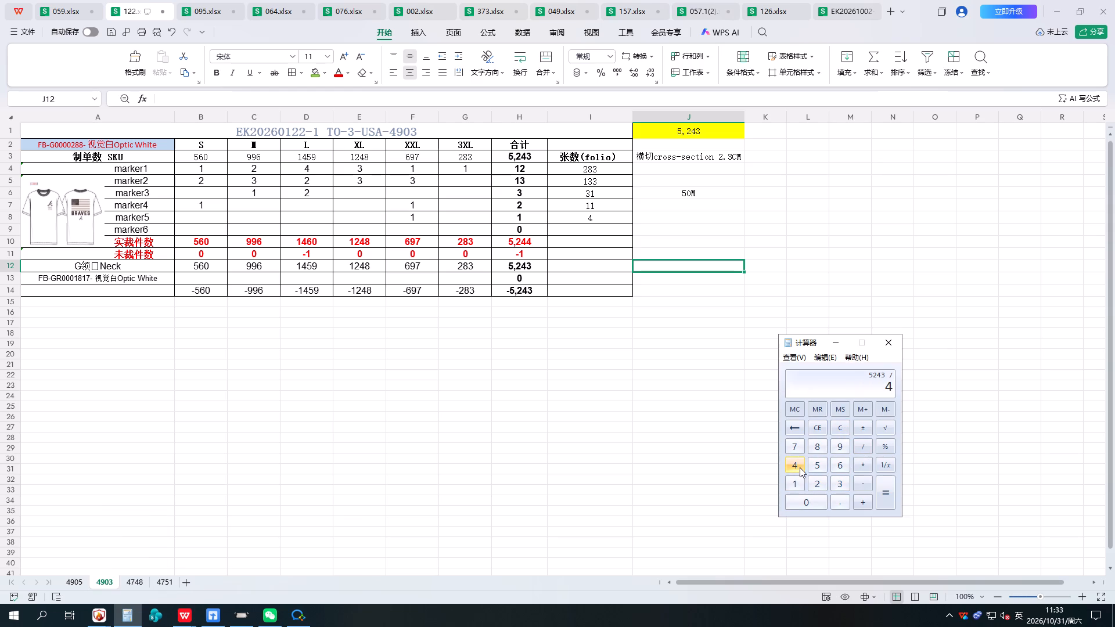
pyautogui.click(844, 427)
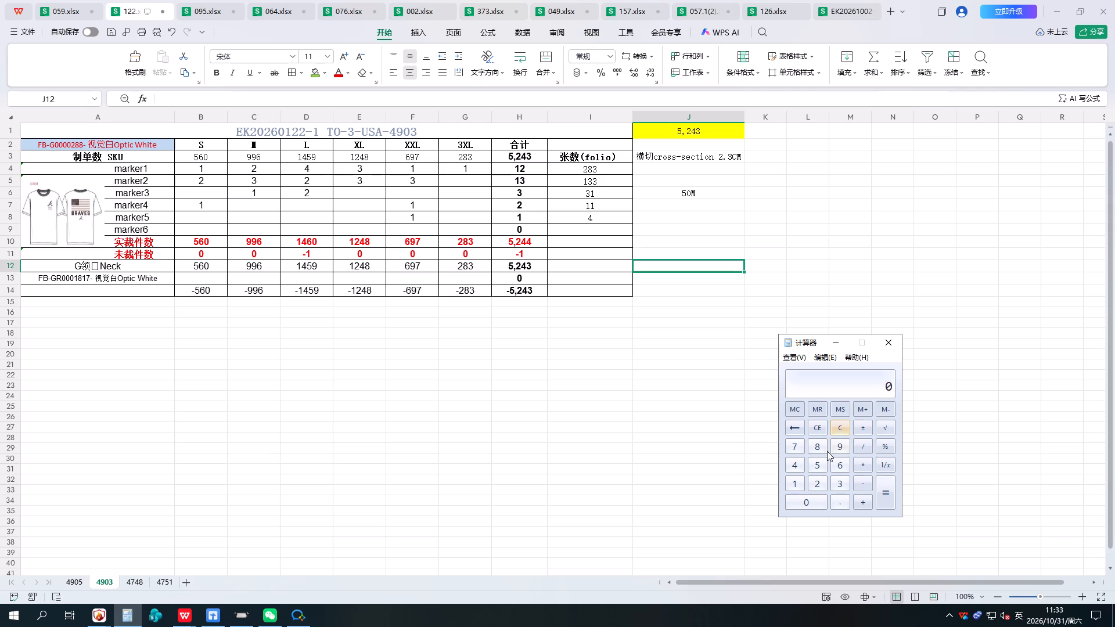
# Divide the order total 5243 by 60 in the calculator.
pyautogui.click(822, 462)
pyautogui.click(819, 478)
pyautogui.click(795, 463)
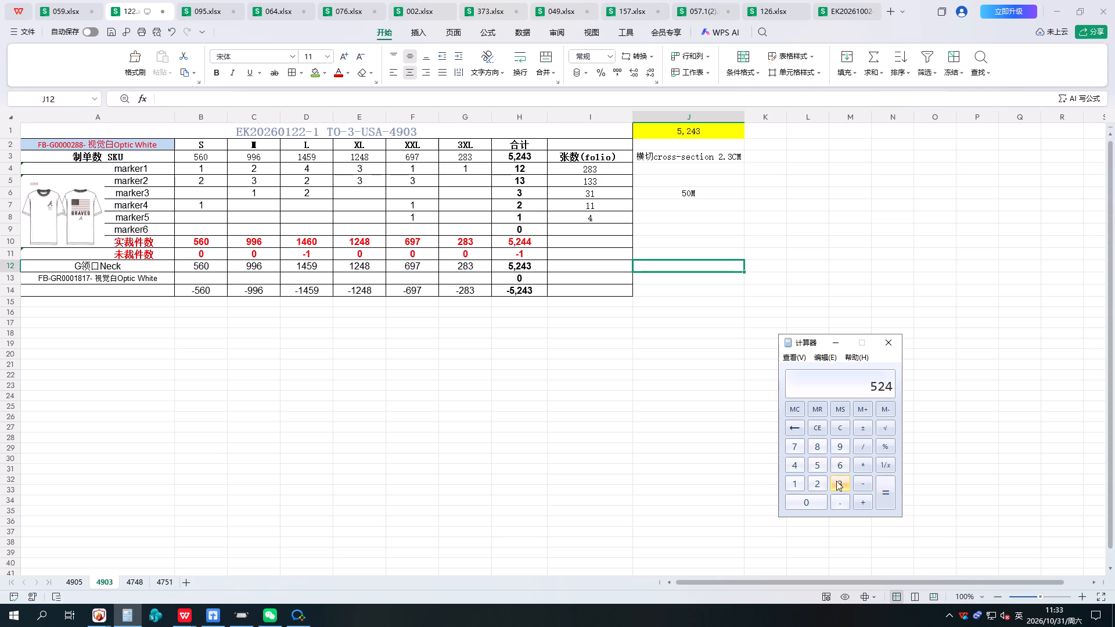
pyautogui.click(836, 481)
pyautogui.click(863, 449)
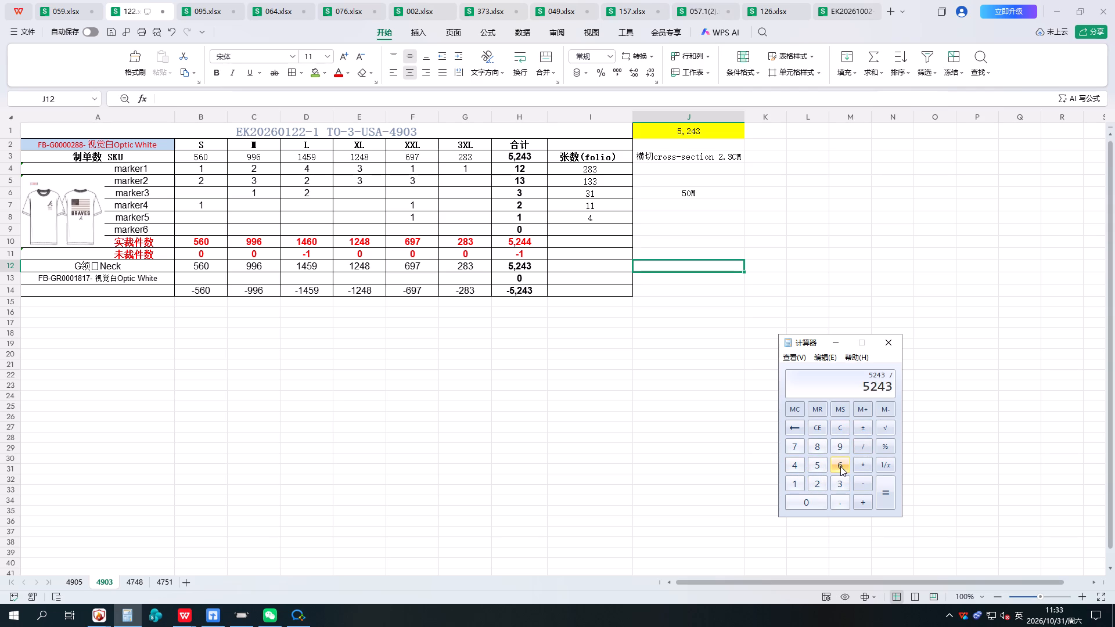
pyautogui.click(840, 466)
pyautogui.click(814, 500)
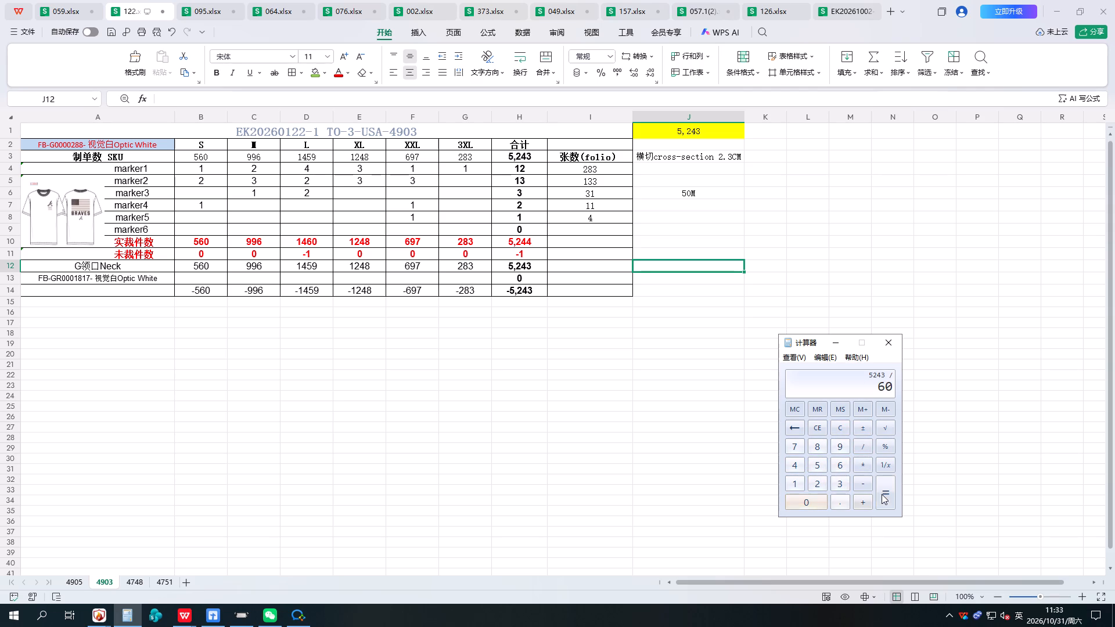
pyautogui.click(883, 494)
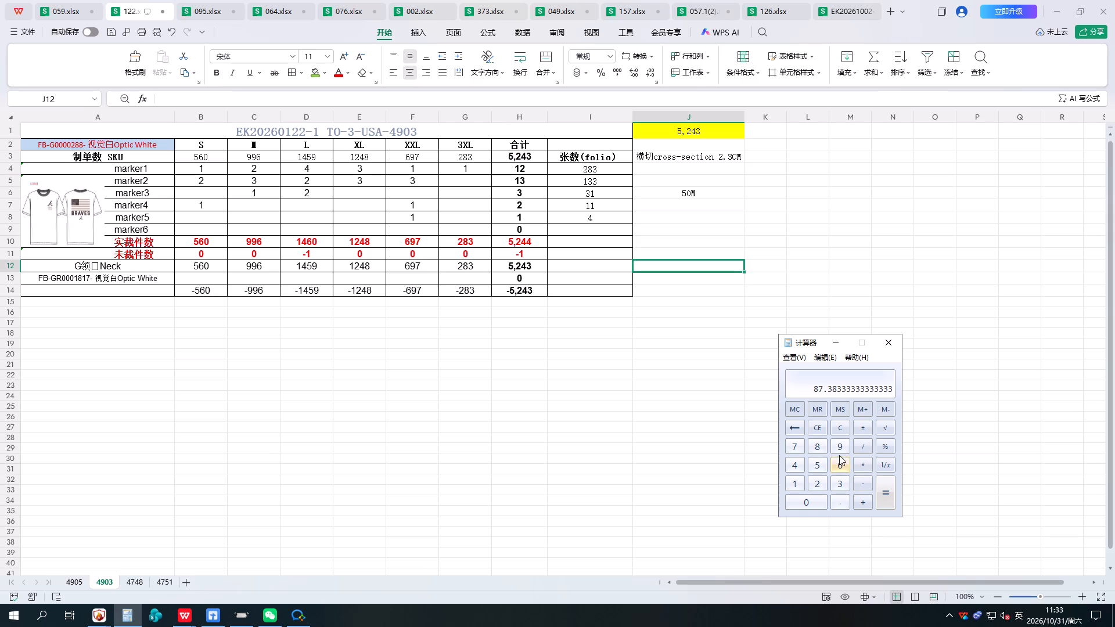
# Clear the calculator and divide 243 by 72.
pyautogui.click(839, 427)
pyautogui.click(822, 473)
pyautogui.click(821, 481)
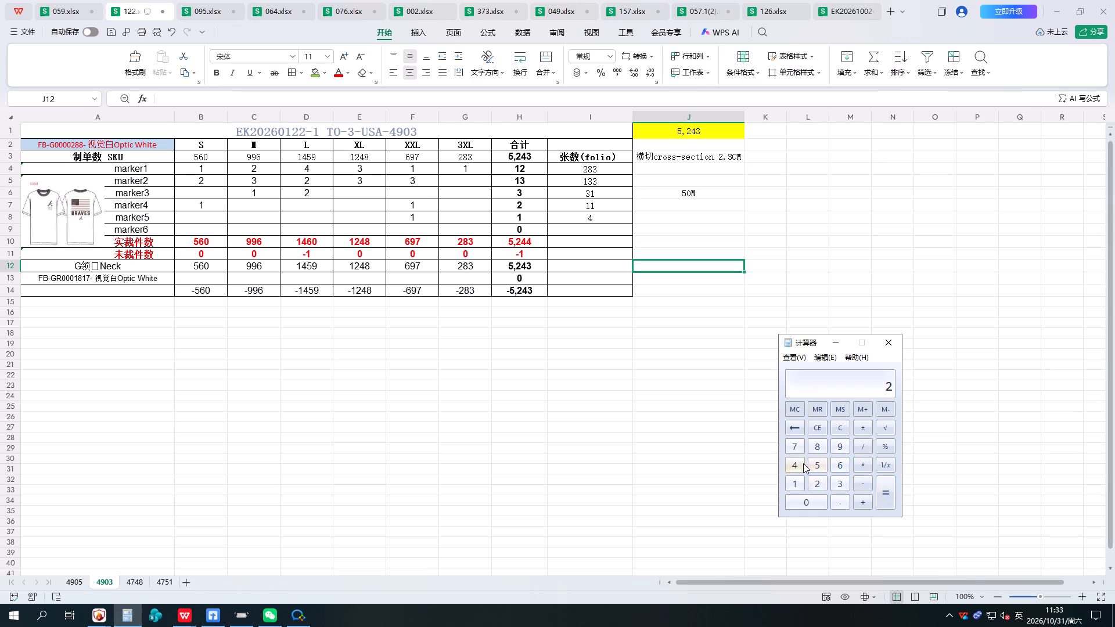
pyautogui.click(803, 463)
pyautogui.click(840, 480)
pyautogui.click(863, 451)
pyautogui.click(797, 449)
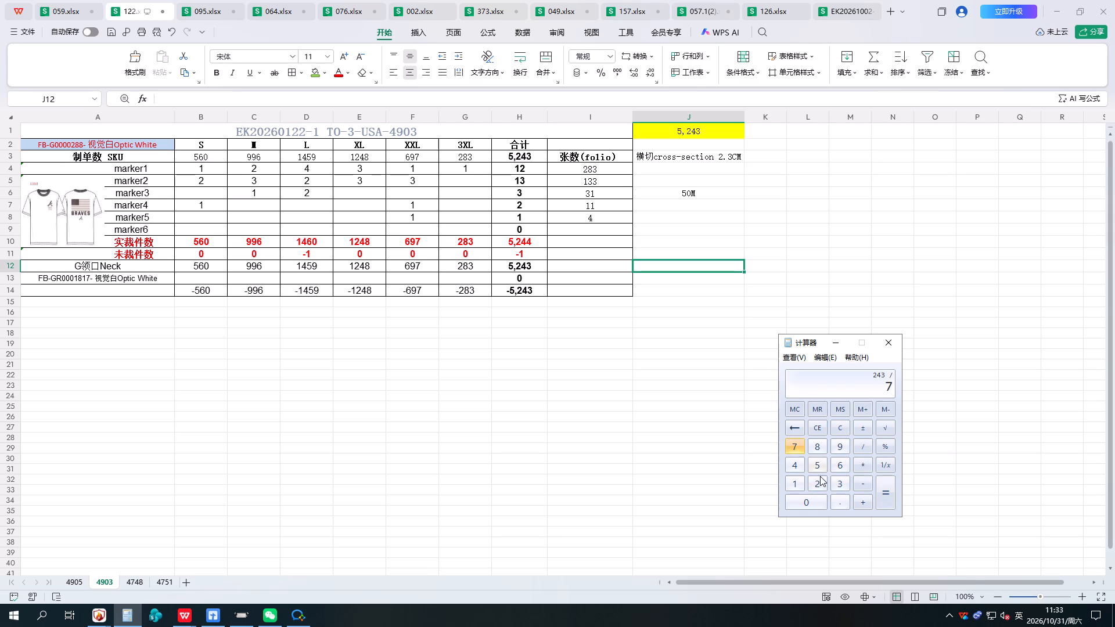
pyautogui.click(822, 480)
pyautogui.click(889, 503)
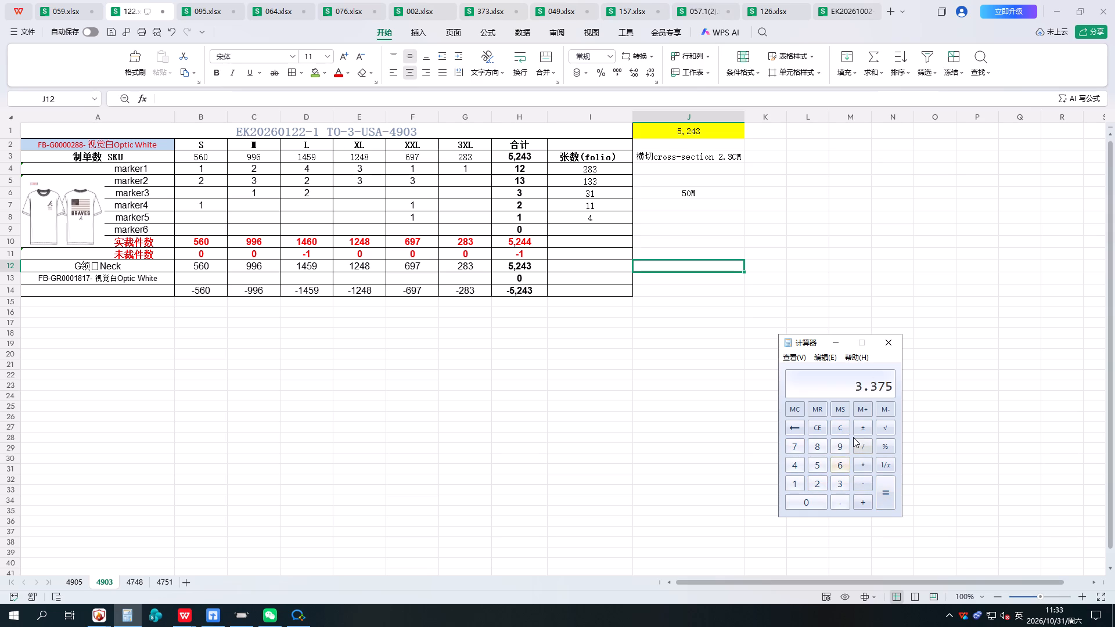
# Clear the calculator and divide the order total 5243 by 72.
pyautogui.click(837, 423)
pyautogui.click(821, 466)
pyautogui.click(819, 483)
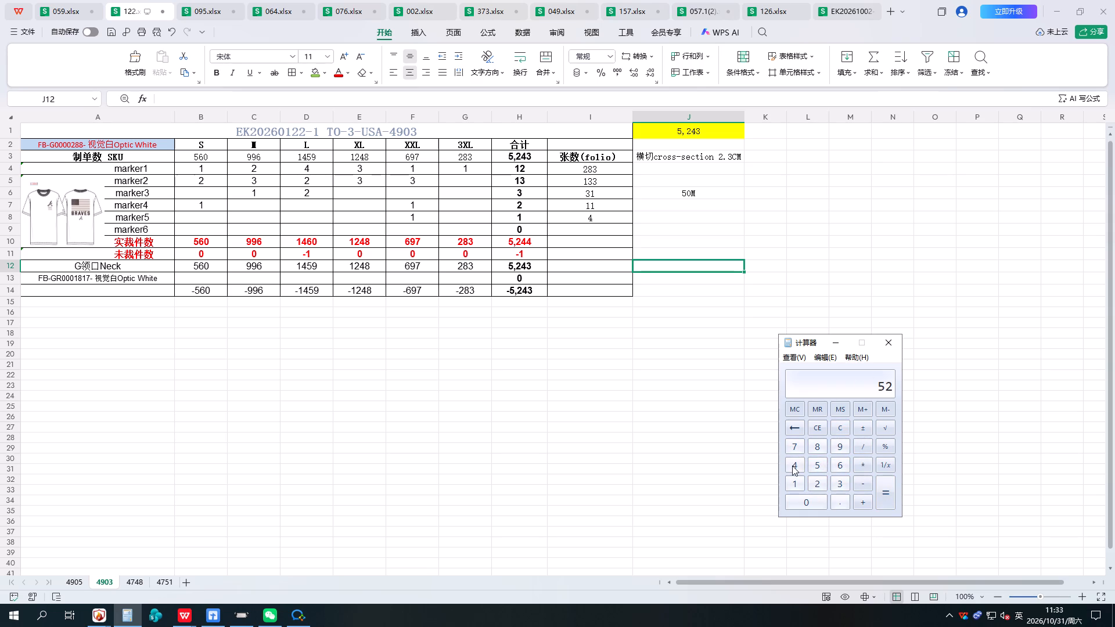
pyautogui.click(792, 466)
pyautogui.click(837, 485)
pyautogui.click(866, 446)
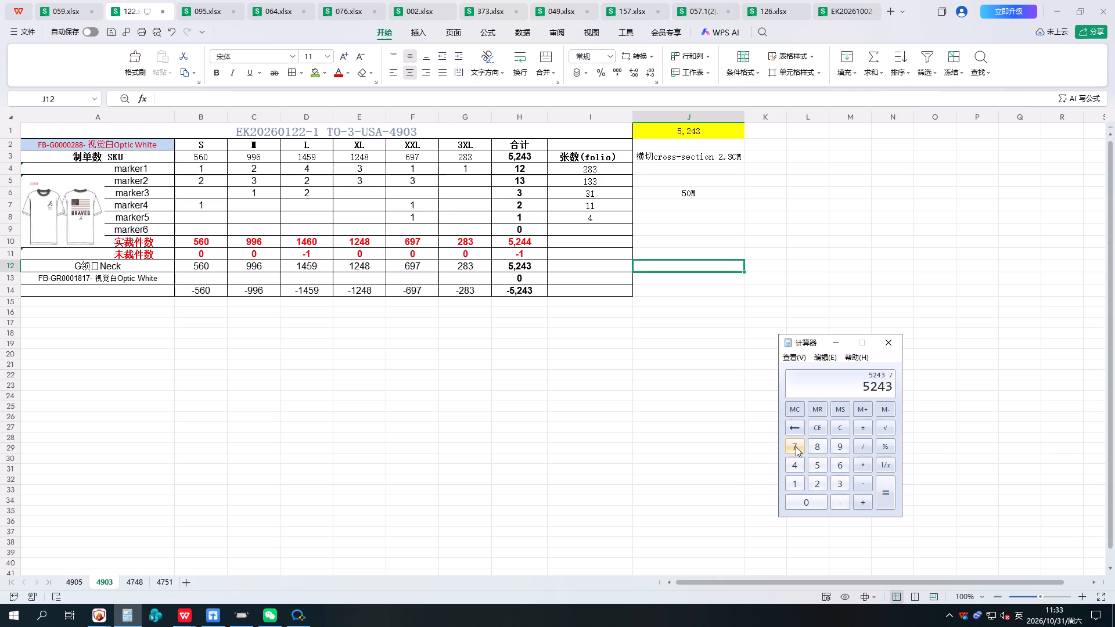
pyautogui.click(796, 446)
pyautogui.click(819, 482)
pyautogui.click(884, 499)
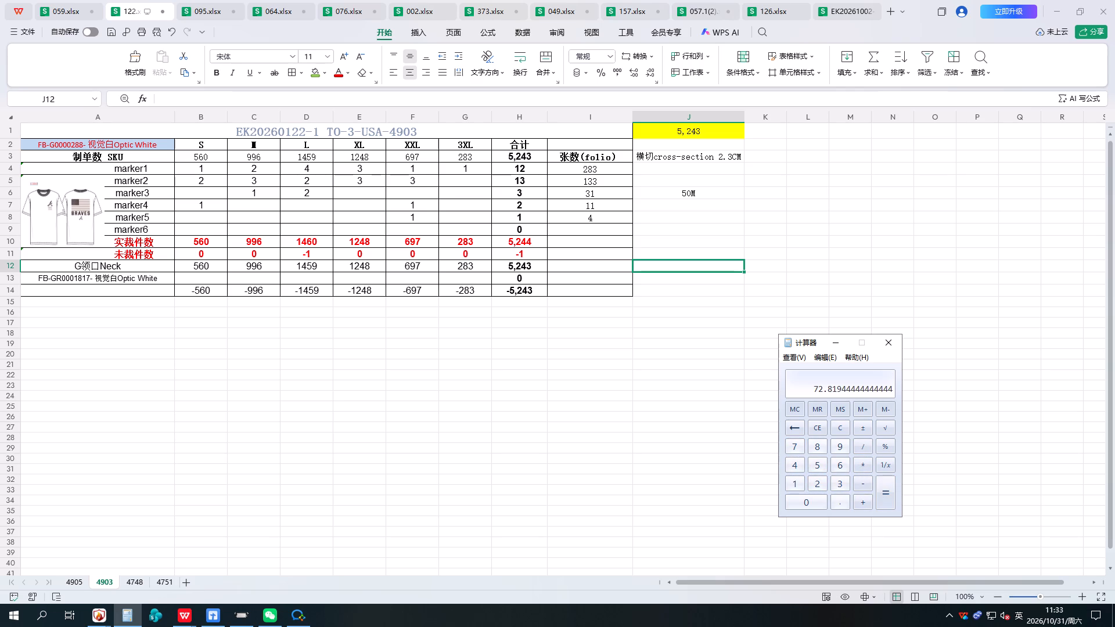
# Switch back to the spreadsheet and enter a folio count of 73 in the FB-GR0001817 Optic White row on sheet 4903.
pyautogui.click(598, 268)
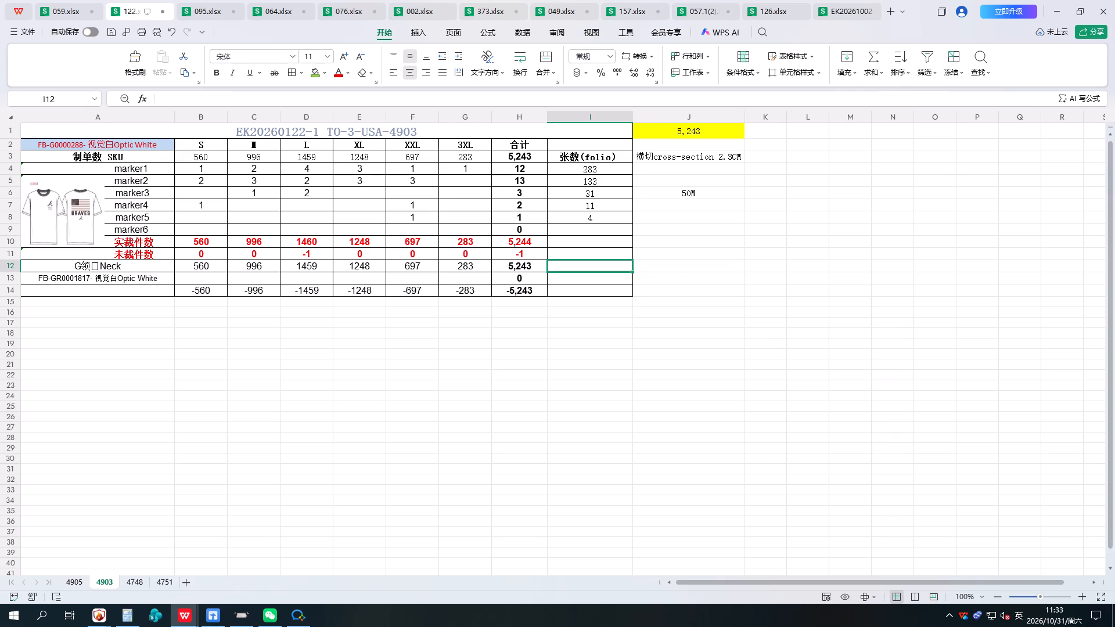
pyautogui.click(592, 273)
pyautogui.click(592, 279)
pyautogui.write('73')
# In the FB-GR0001817 row, enter a ratio of 4 for 3XL, and for XXL try 9 before setting 10.
pyautogui.click(474, 278)
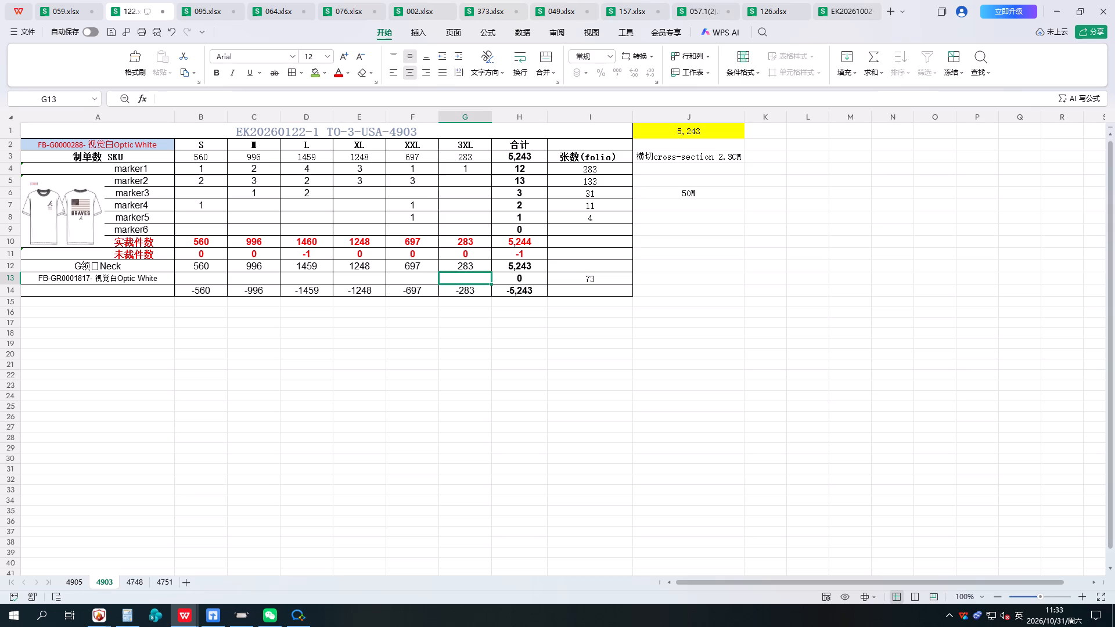
pyautogui.press('4')
pyautogui.click(414, 277)
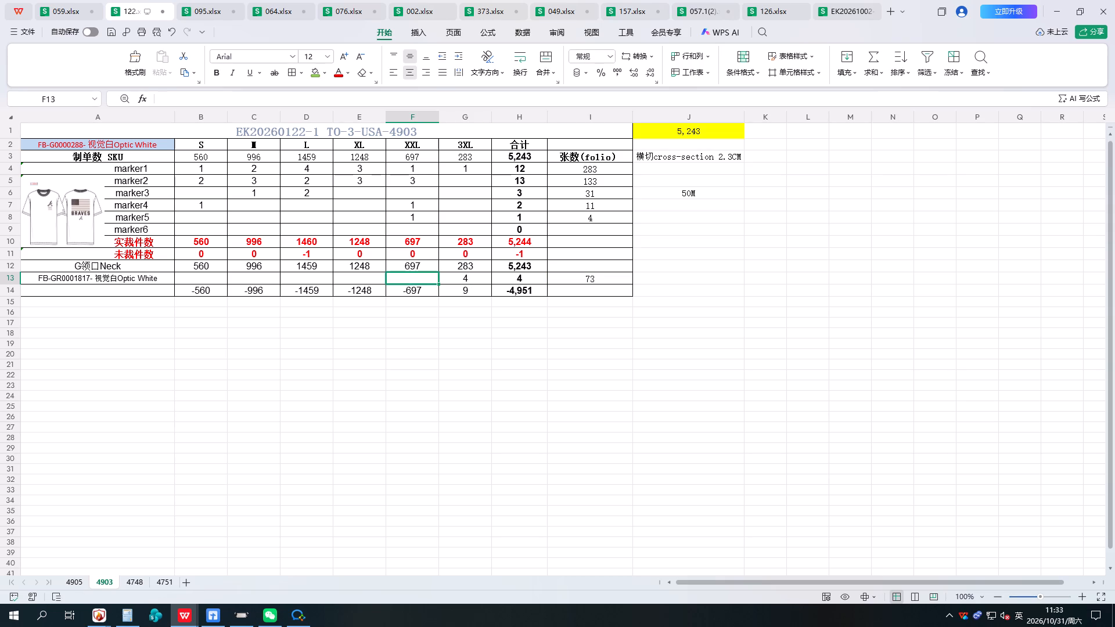
pyautogui.press('9')
pyautogui.click(706, 348)
pyautogui.click(412, 280)
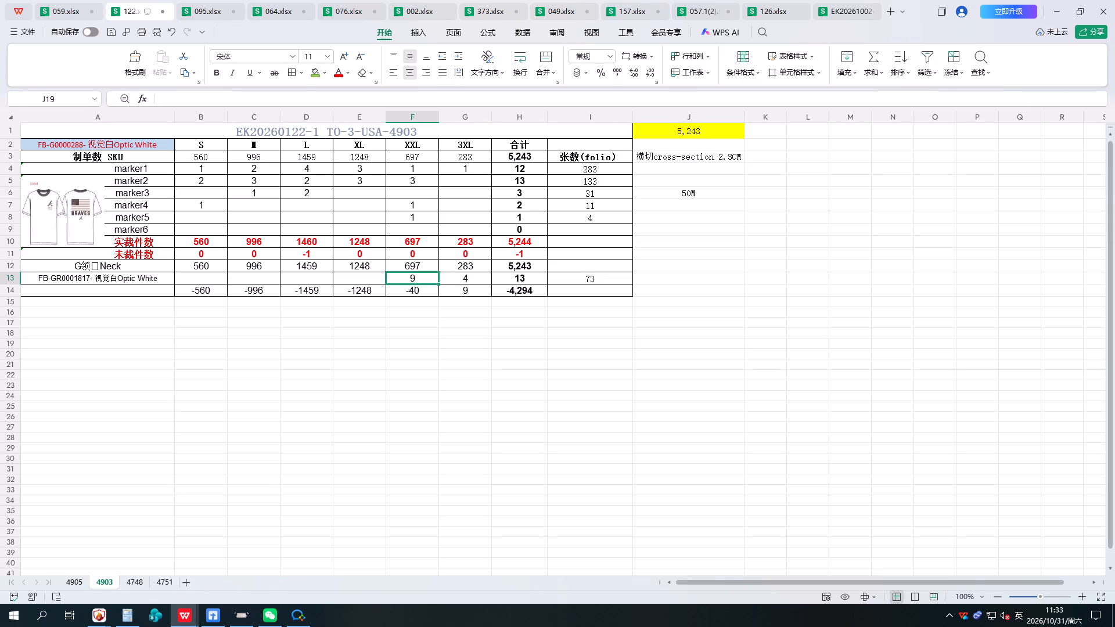
pyautogui.write('10')
# In the FB-GR0001817 row, try a ratio of 15 for XL and change it to 17.
pyautogui.click(366, 278)
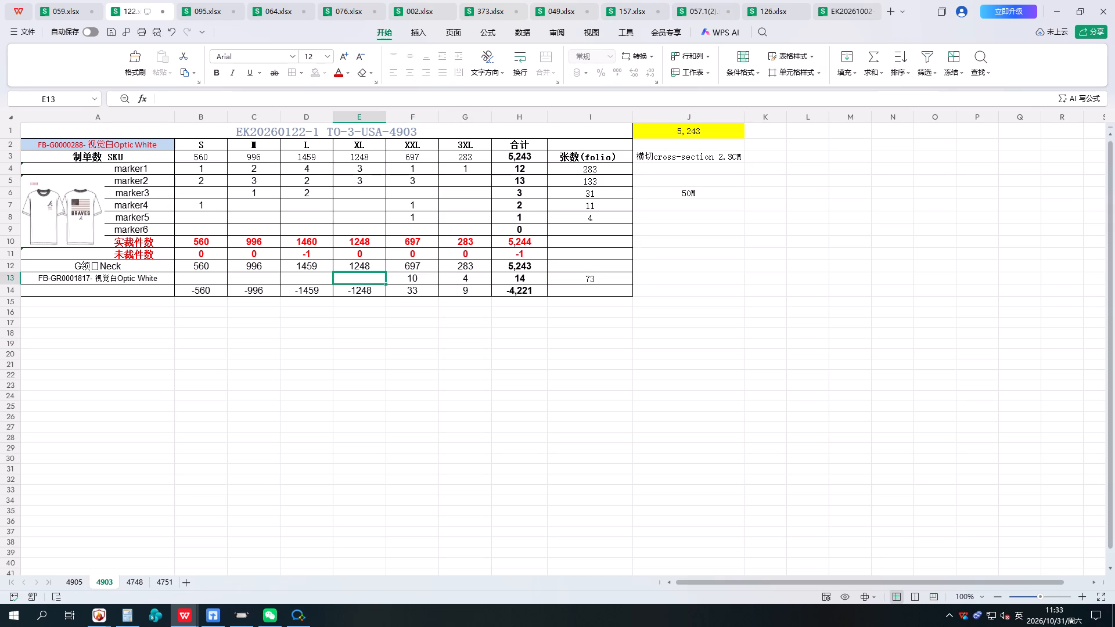
pyautogui.write('15')
pyautogui.click(726, 401)
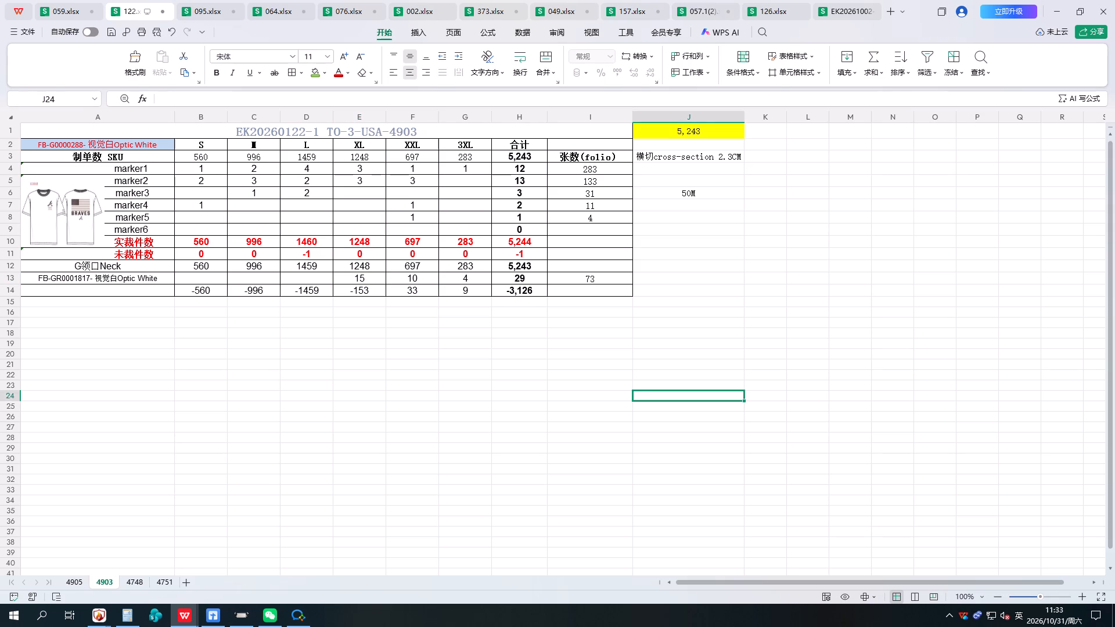
pyautogui.click(375, 279)
pyautogui.press('1')
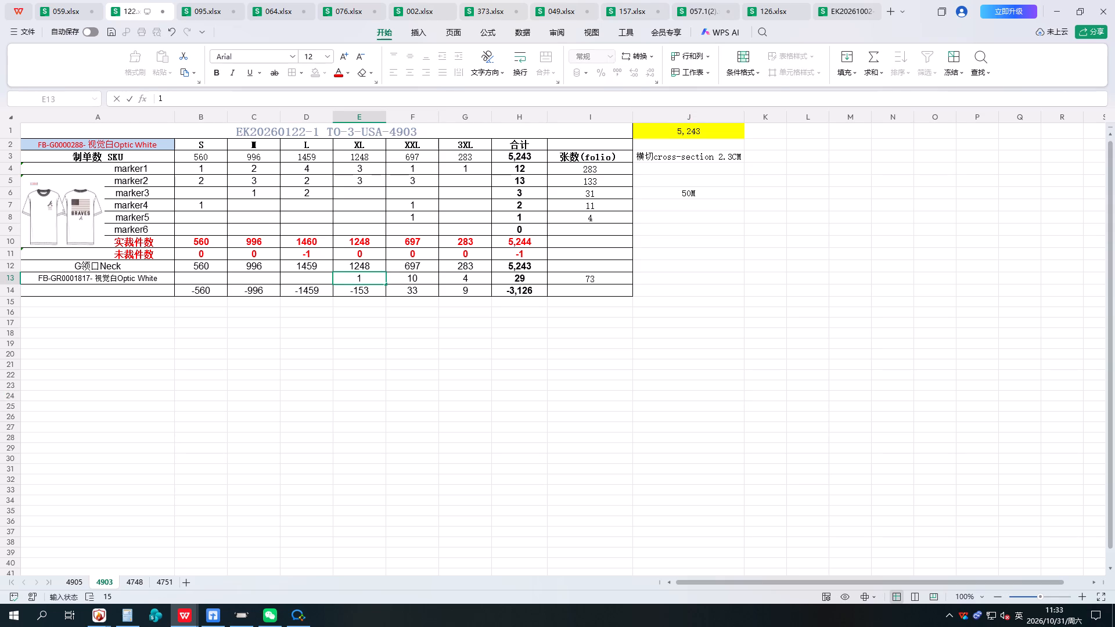
pyautogui.press('7')
pyautogui.click(572, 389)
# In the FB-GR0001817 row, try a ratio of 18 for L and change it to 20.
pyautogui.click(322, 279)
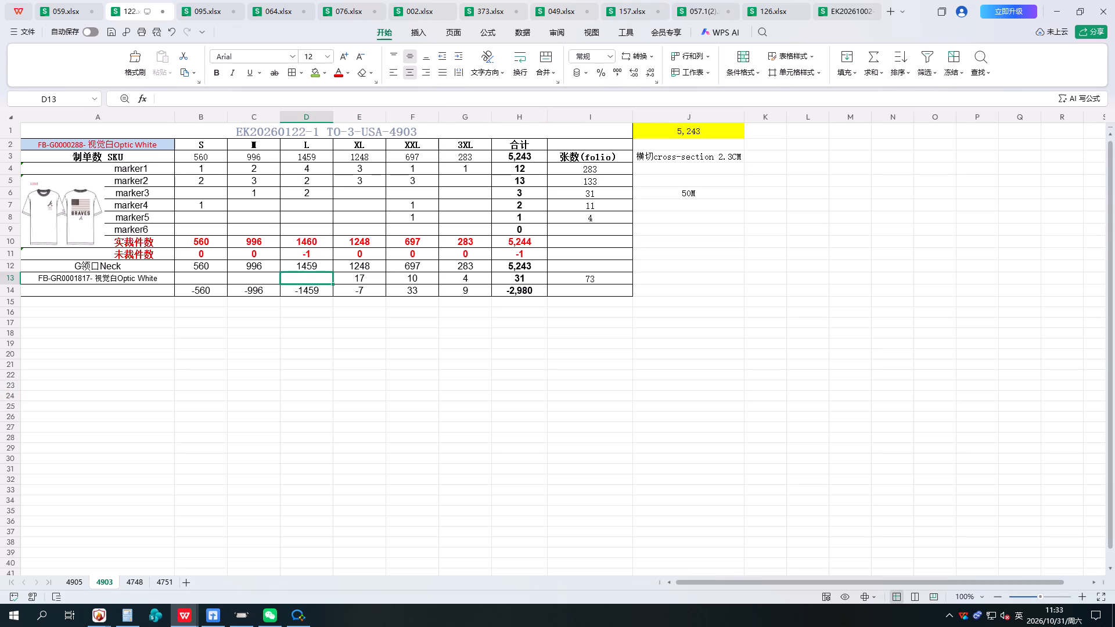
pyautogui.press('1')
pyautogui.press('8')
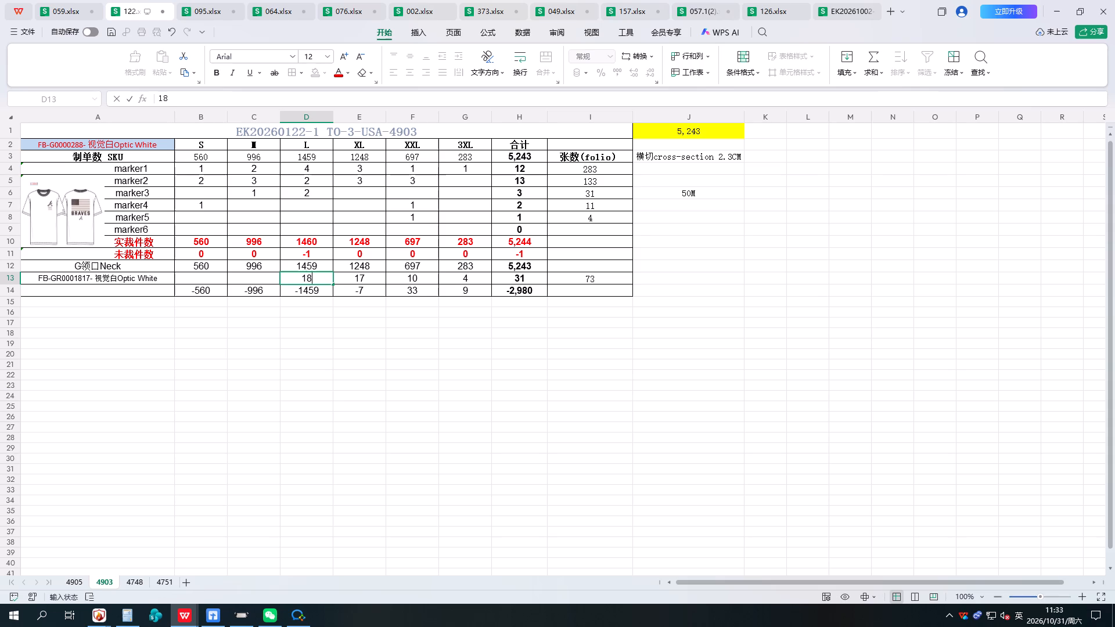
pyautogui.click(398, 378)
pyautogui.click(315, 279)
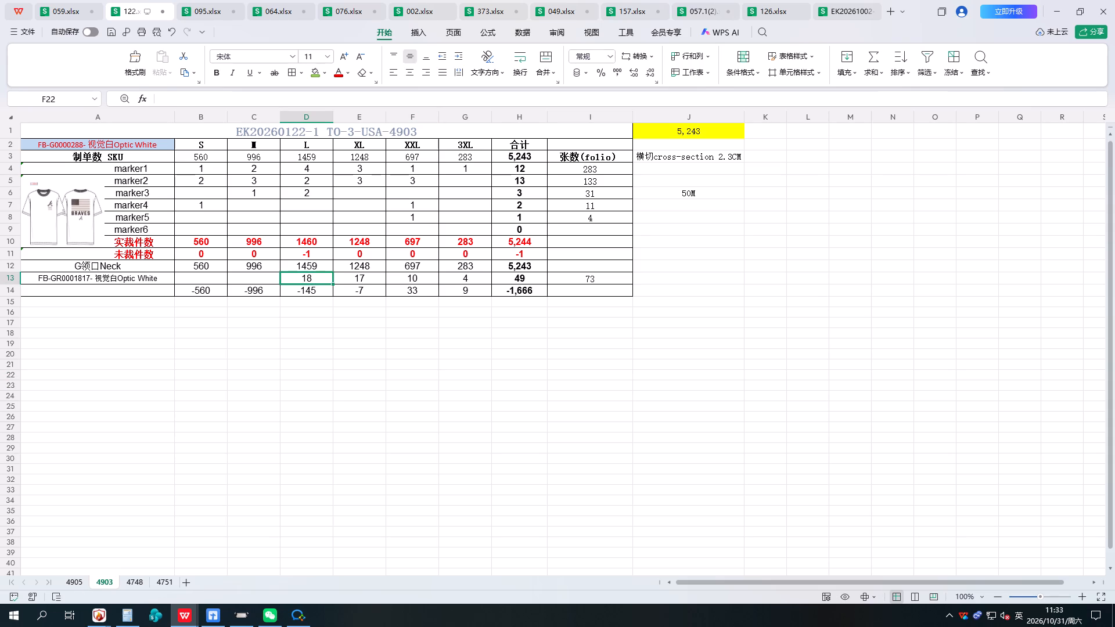
pyautogui.write('20')
pyautogui.click(309, 321)
# In the FB-GR0001817 row, try ratios of 12 and 13 for M before setting it to 14.
pyautogui.click(260, 279)
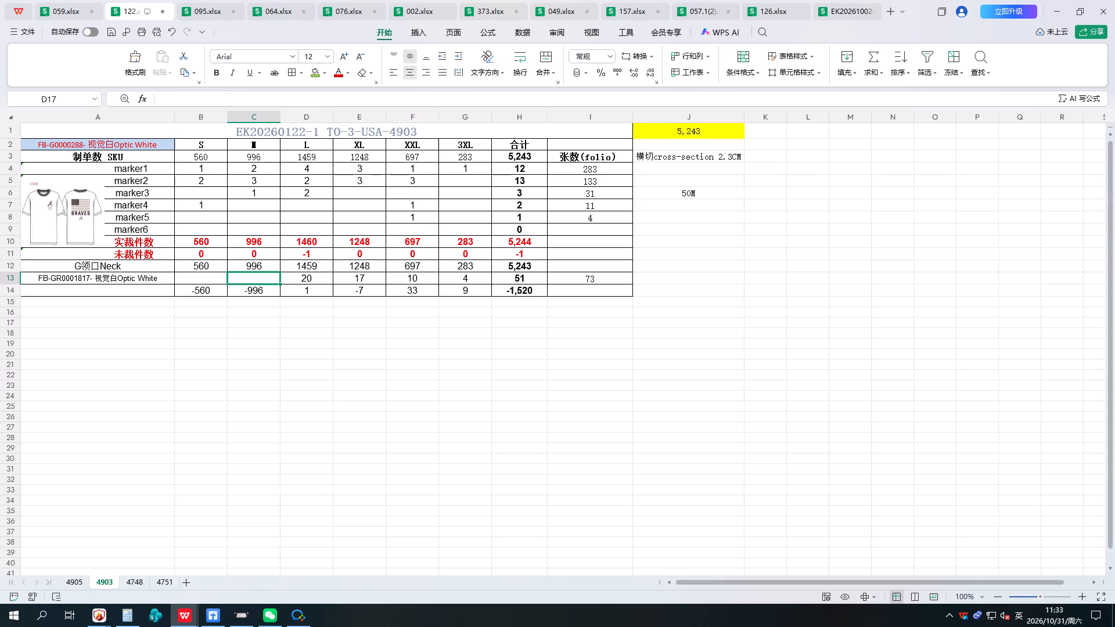
pyautogui.press('1')
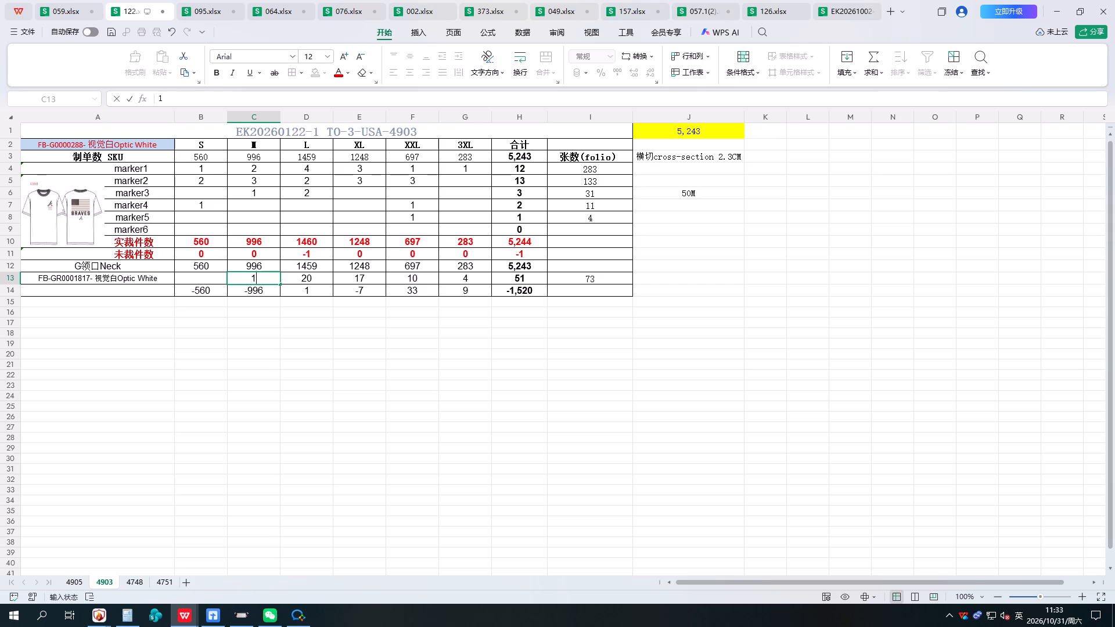
pyautogui.press('2')
pyautogui.click(309, 370)
pyautogui.click(253, 282)
pyautogui.press('1')
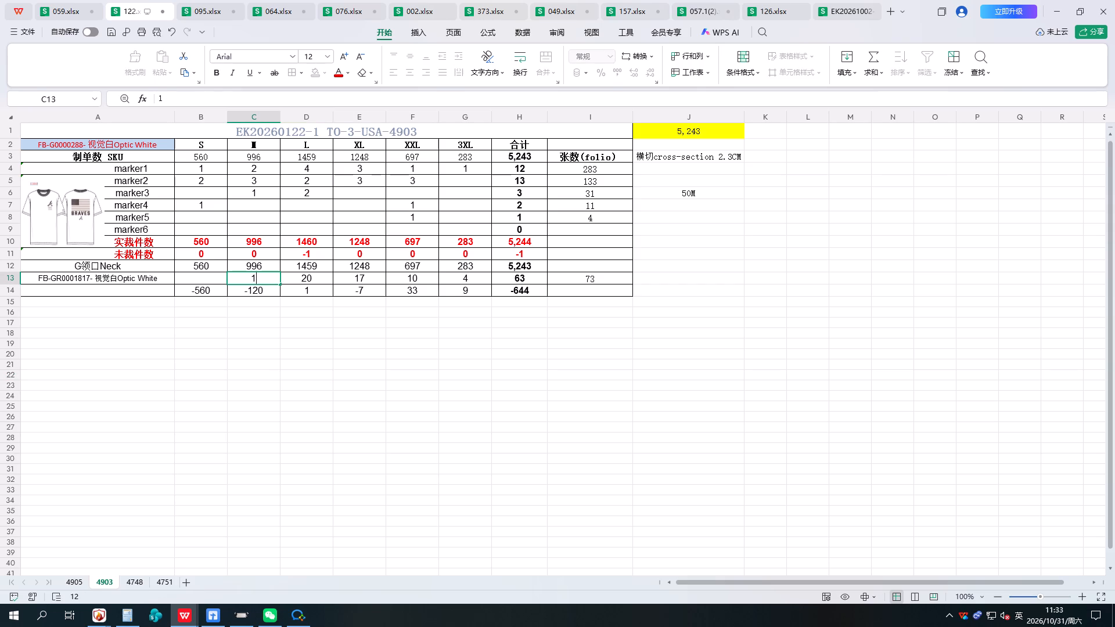
pyautogui.press('3')
pyautogui.click(398, 366)
pyautogui.click(268, 280)
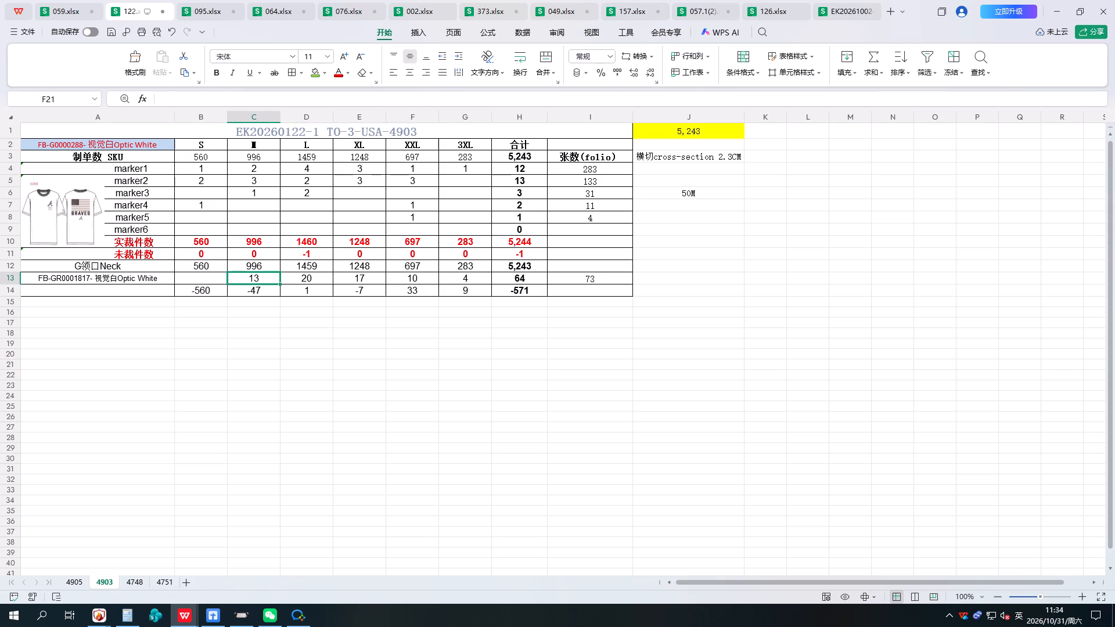
pyautogui.press('1')
pyautogui.press('4')
pyautogui.click(273, 331)
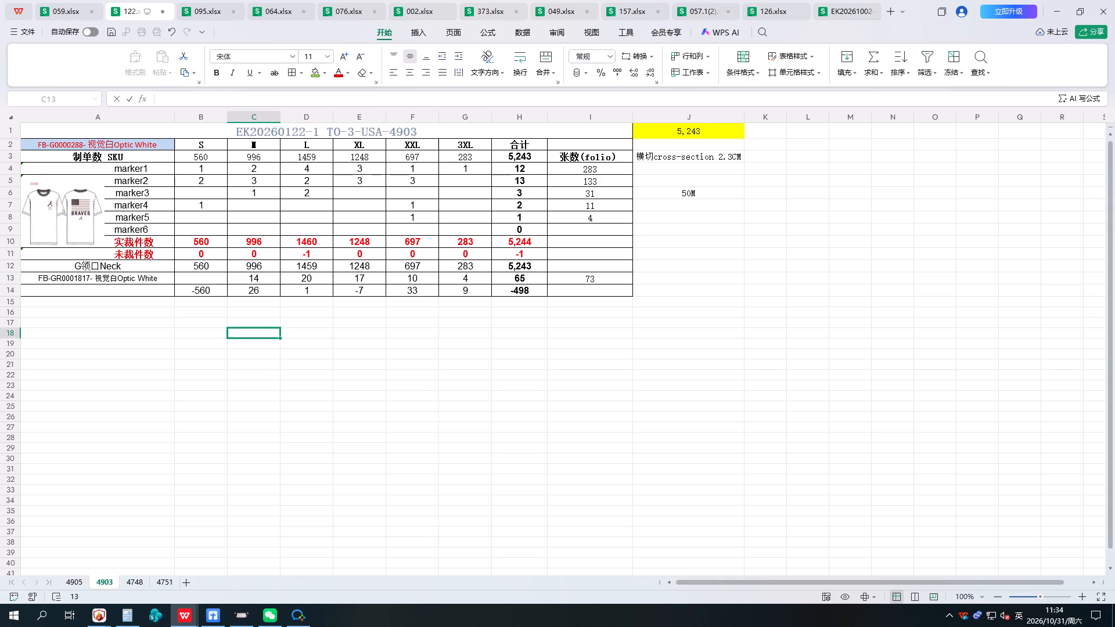
# Complete the FB-GR0001817 row with a ratio of 8 for S.
pyautogui.click(215, 280)
pyautogui.press('8')
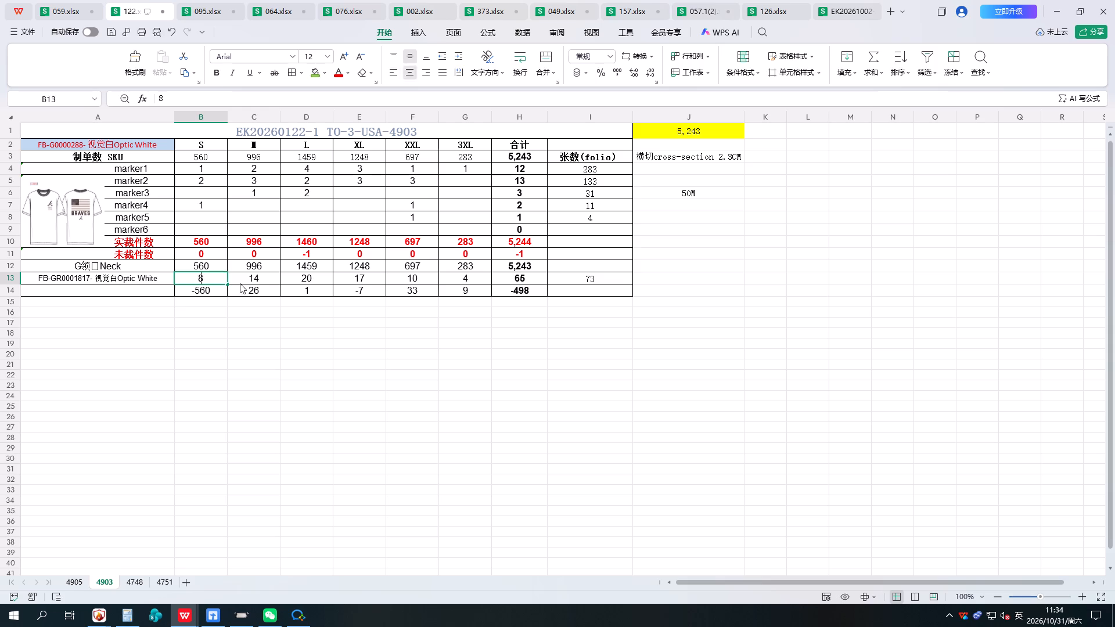
pyautogui.click(281, 408)
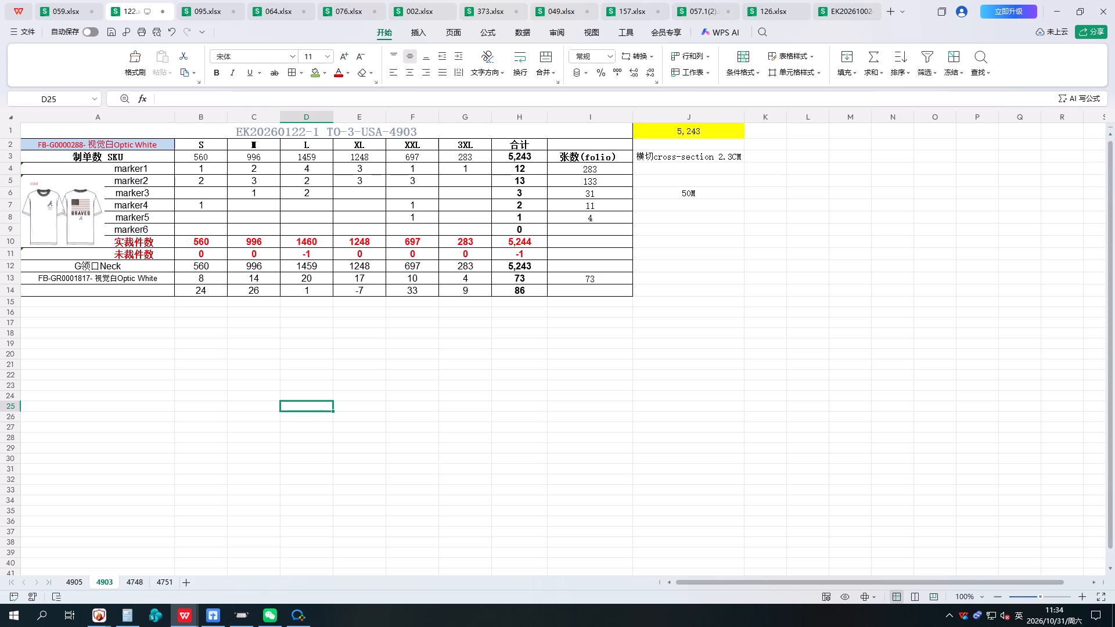
# Save the 122.xlsx workbook.
pyautogui.hotkey('ctrl', 'a')
pyautogui.hotkey('ctrl', 's')
pyautogui.hotkey('ctrl', 's')
pyautogui.click(294, 402)
# Switch to the 059.xlsx workbook and open sheet 4424B.
pyautogui.click(64, 1)
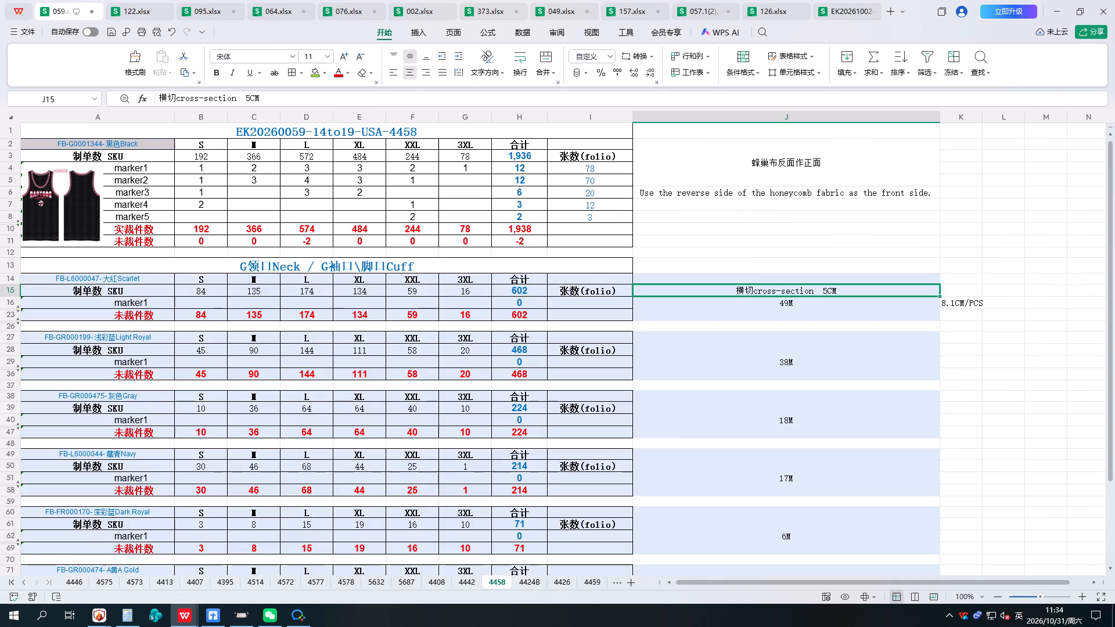
pyautogui.click(521, 583)
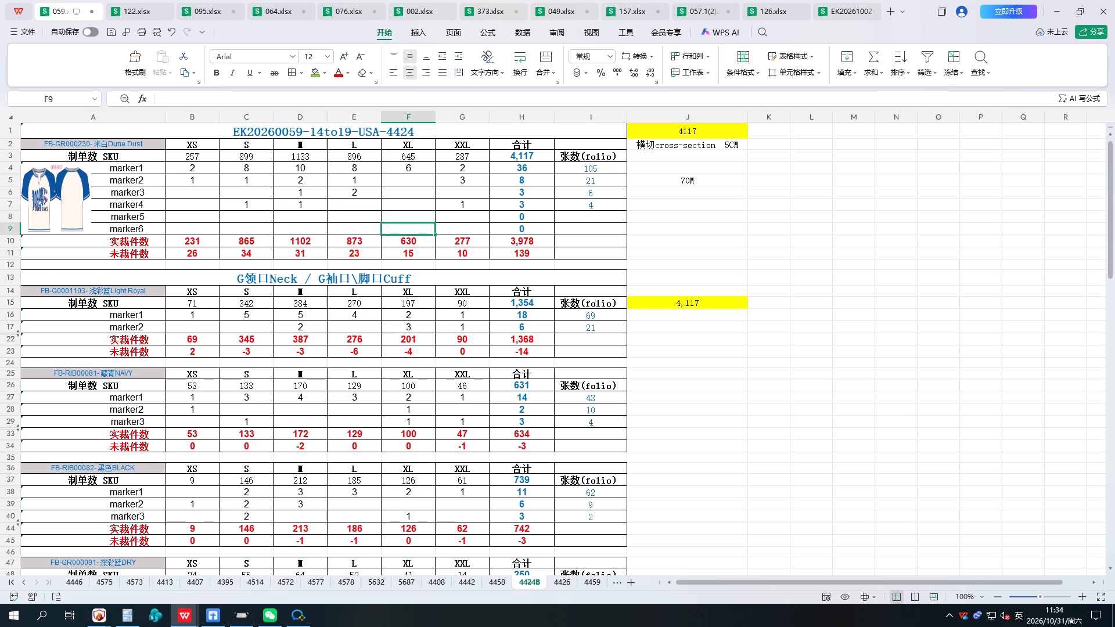
# Check the Dune Dust section's totals and folio counts, and adjust the marker1 folio count first to 107 and finally to 108.
pyautogui.click(528, 165)
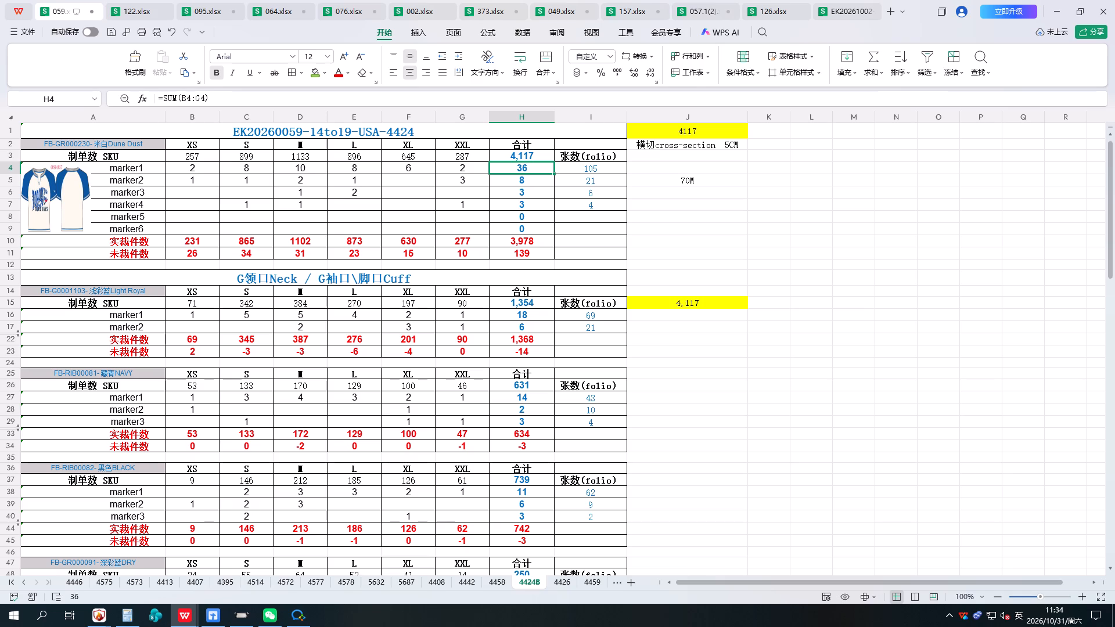
pyautogui.click(200, 256)
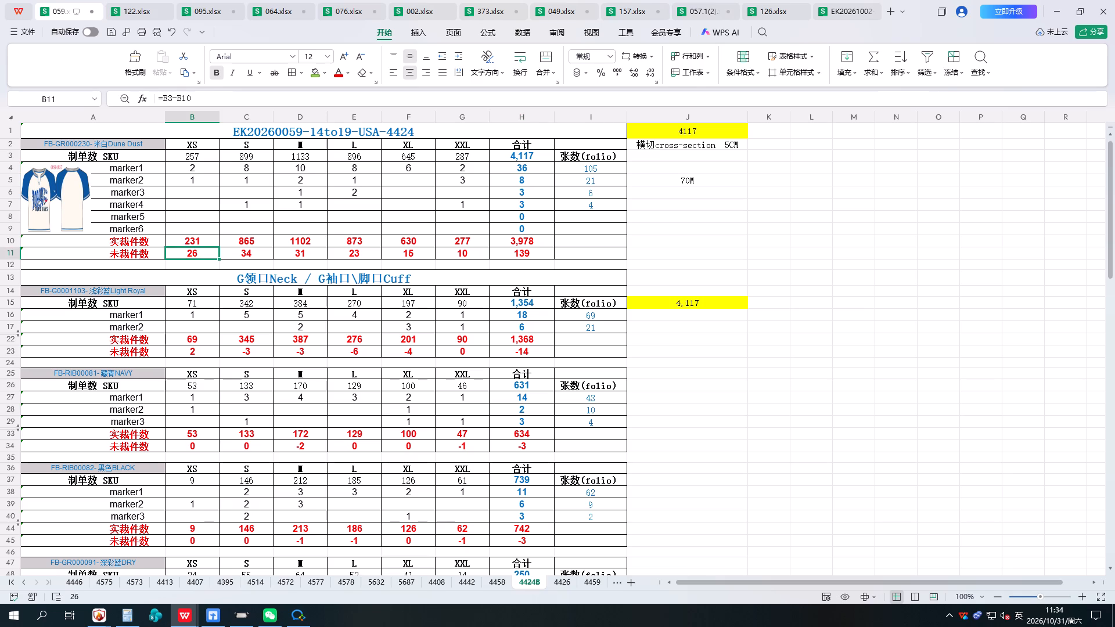
pyautogui.click(516, 154)
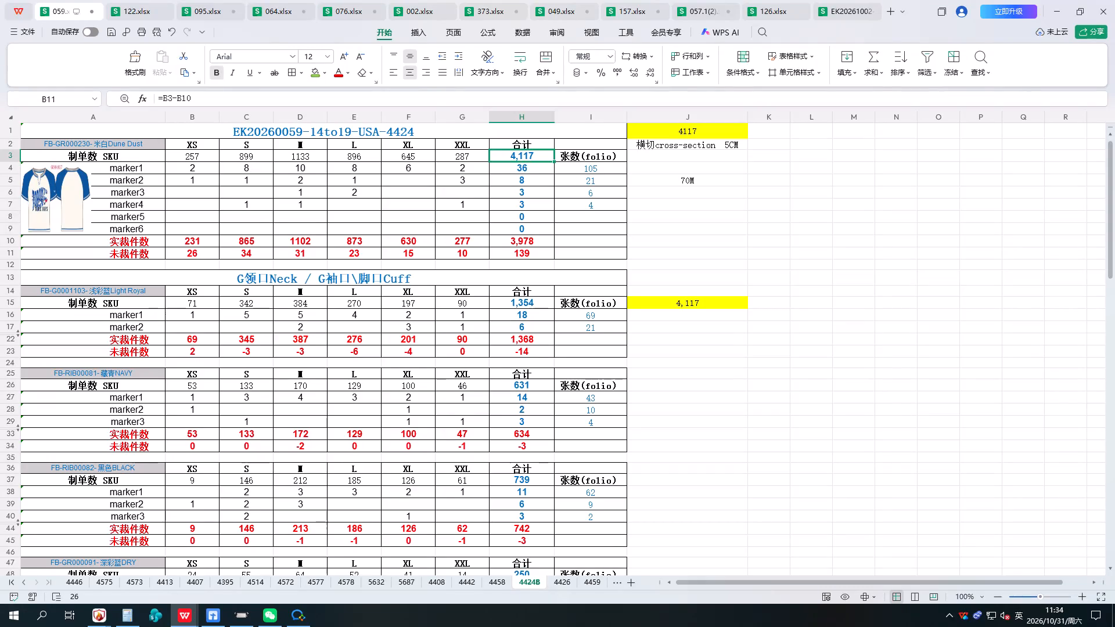
pyautogui.moveTo(610, 182); pyautogui.dragTo(609, 211)
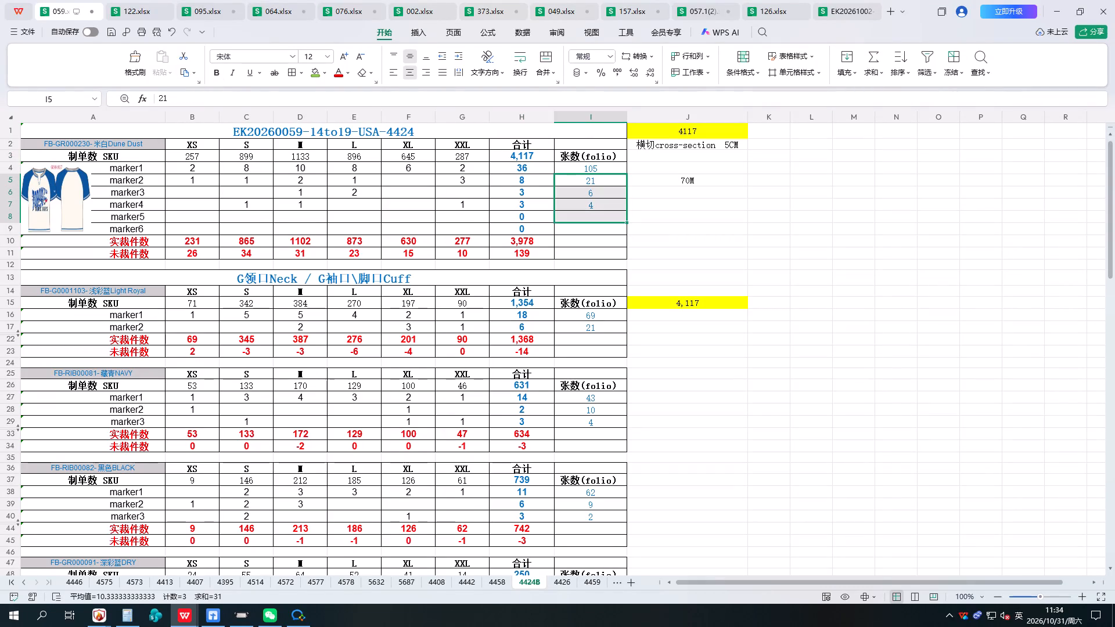
pyautogui.click(606, 170)
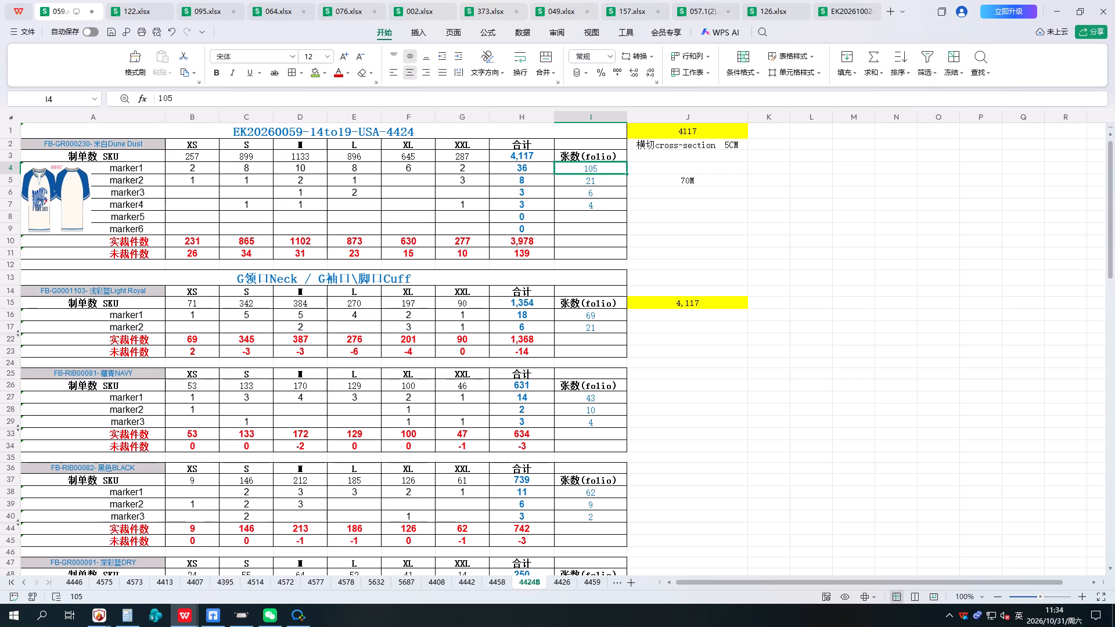
pyautogui.write('10')
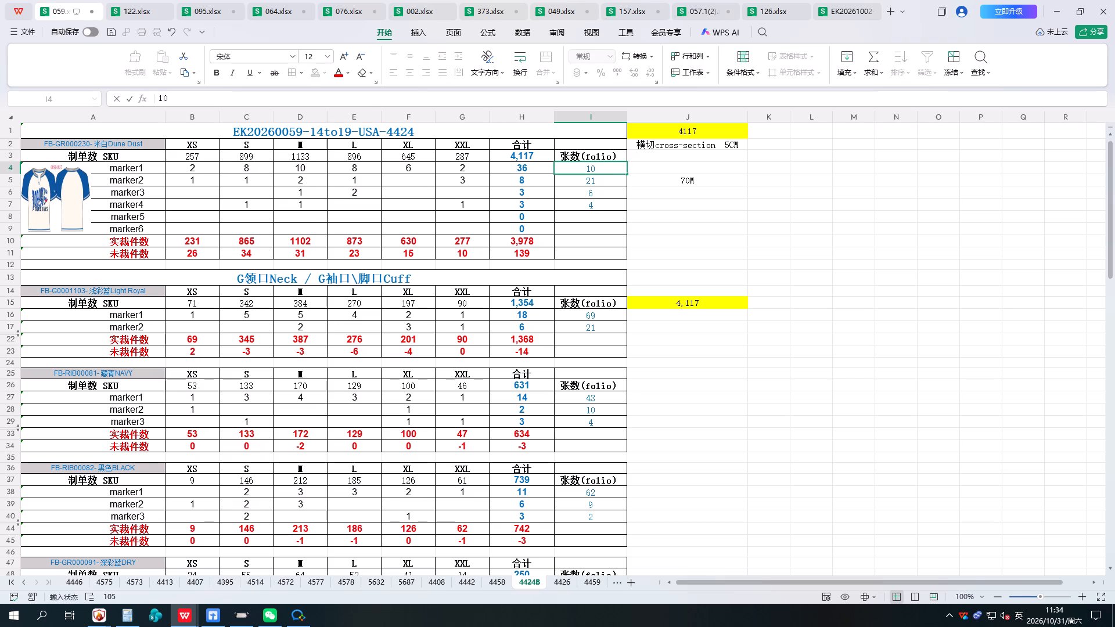
pyautogui.press('7')
pyautogui.click(812, 303)
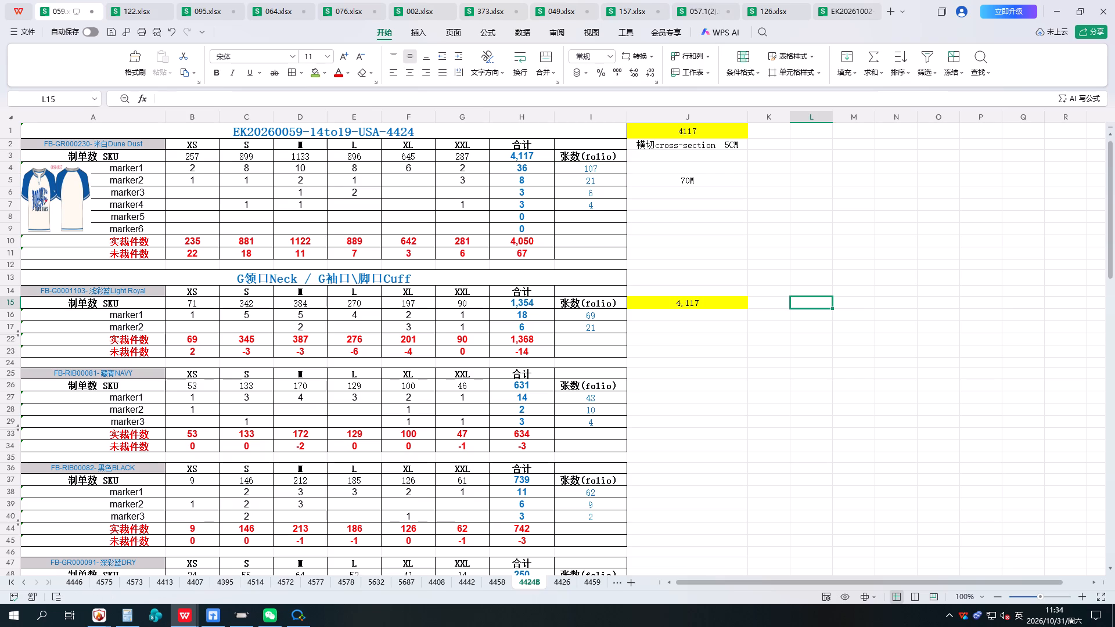
pyautogui.click(611, 173)
pyautogui.write('108')
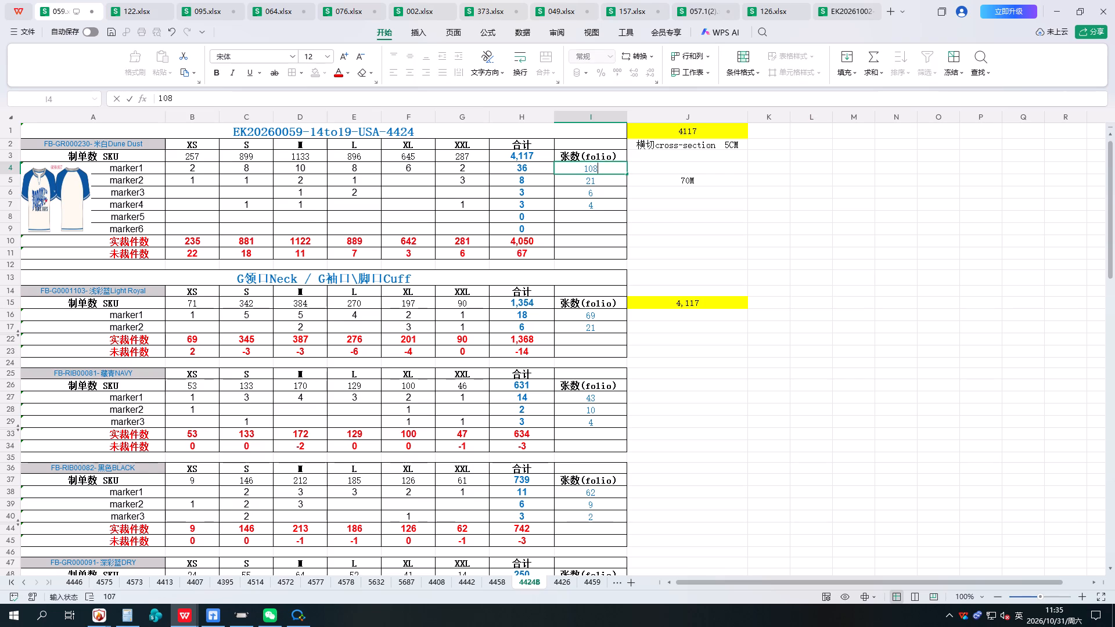
pyautogui.click(829, 325)
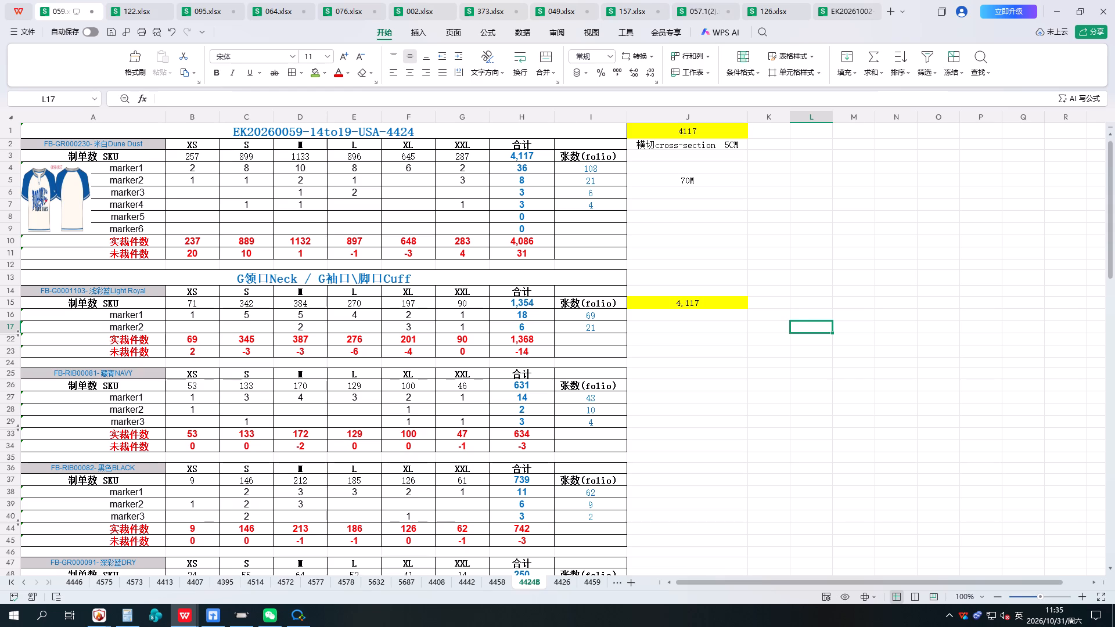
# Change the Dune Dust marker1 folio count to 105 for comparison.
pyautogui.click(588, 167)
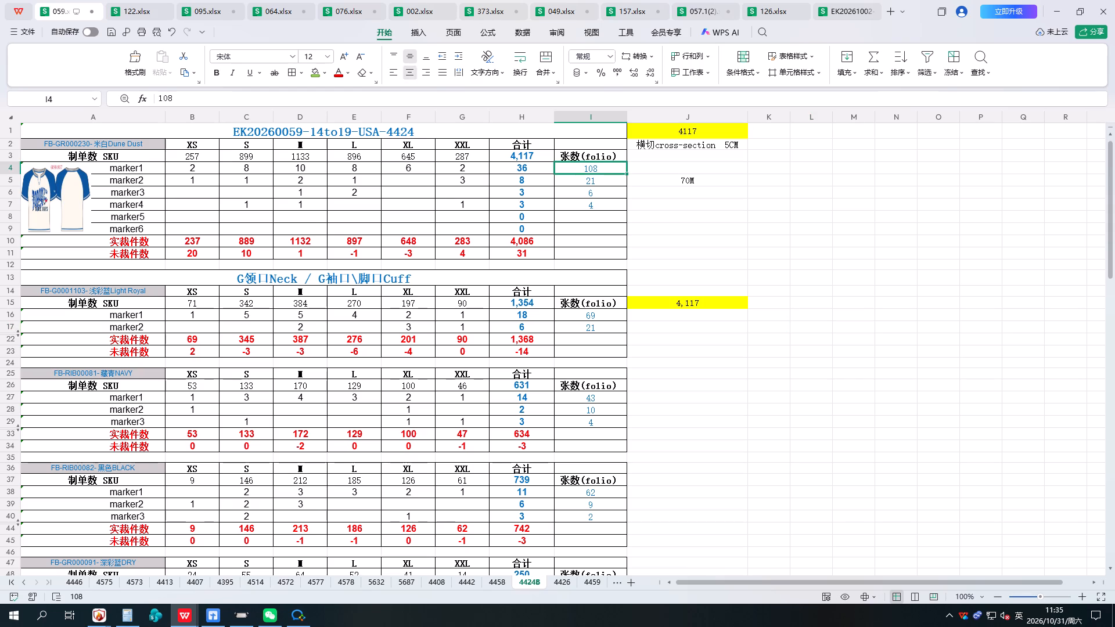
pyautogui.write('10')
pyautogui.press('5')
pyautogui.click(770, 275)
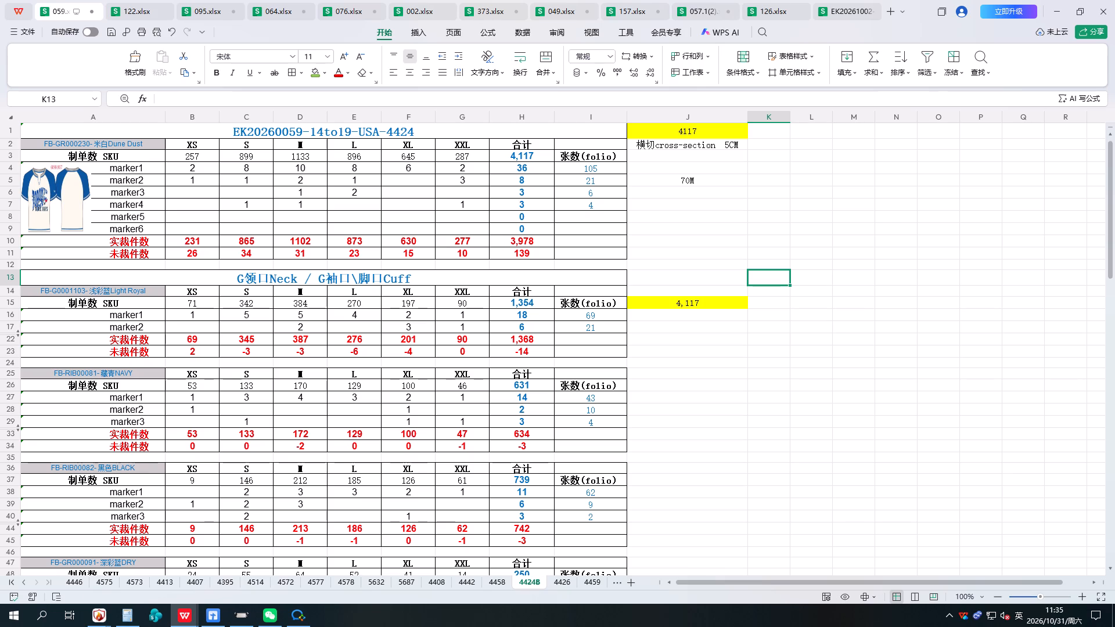
# Set the Dune Dust marker1 folio count to 108.
pyautogui.click(597, 168)
pyautogui.write('10')
pyautogui.press('8')
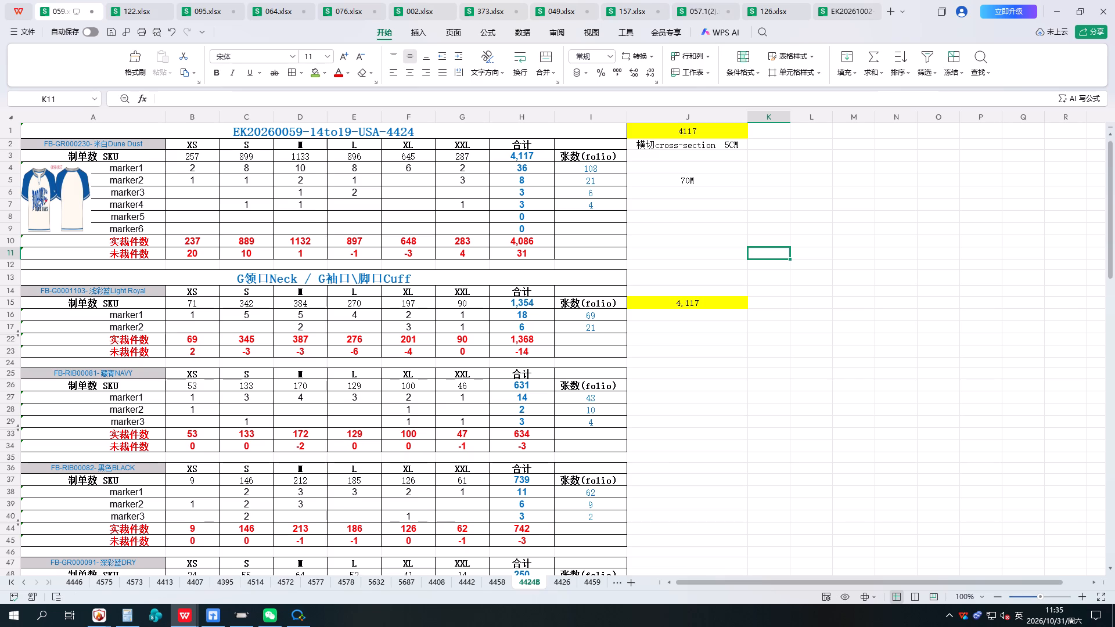
# Clear the Dune Dust folio counts and size ratios for marker2 through marker4.
pyautogui.moveTo(603, 185); pyautogui.dragTo(602, 206)
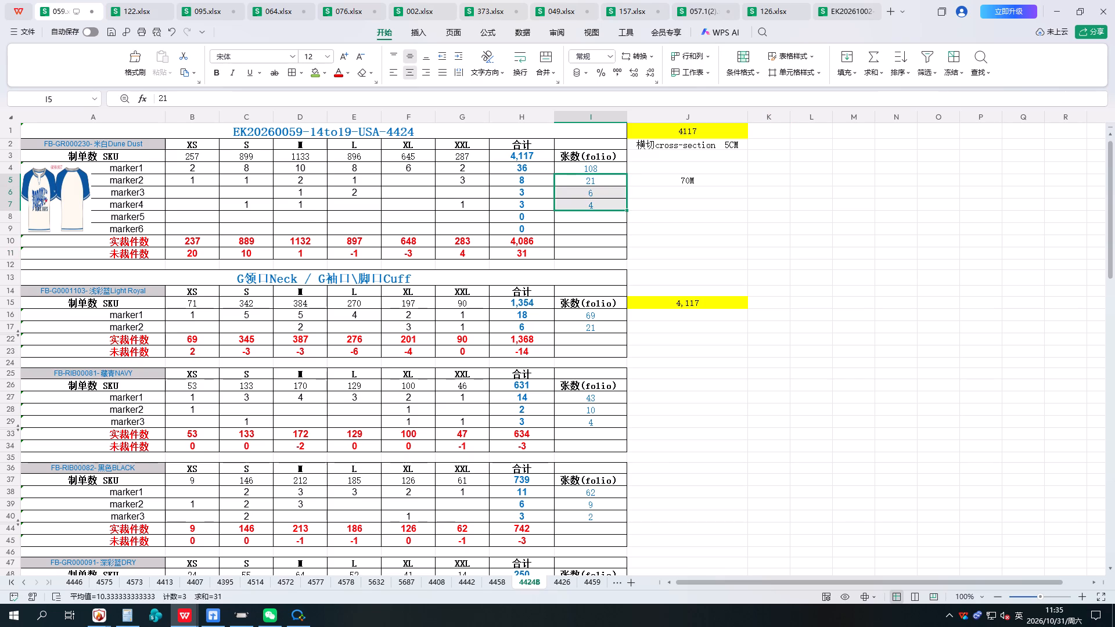
pyautogui.press('Delete')
pyautogui.moveTo(206, 181); pyautogui.dragTo(453, 207)
pyautogui.press('Delete')
pyautogui.click(779, 261)
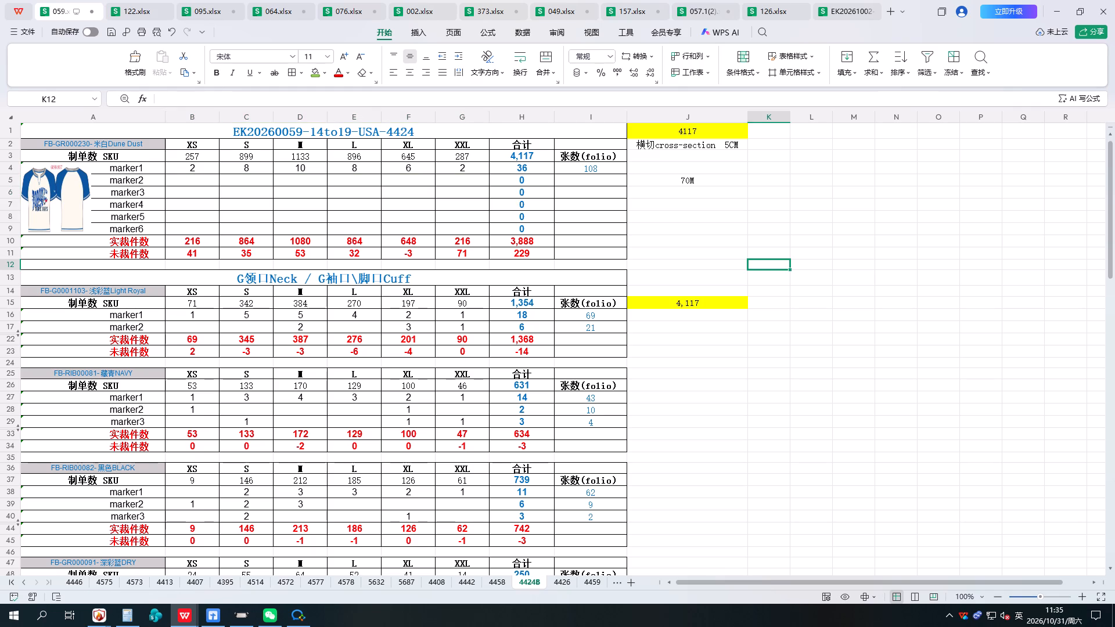
pyautogui.click(202, 180)
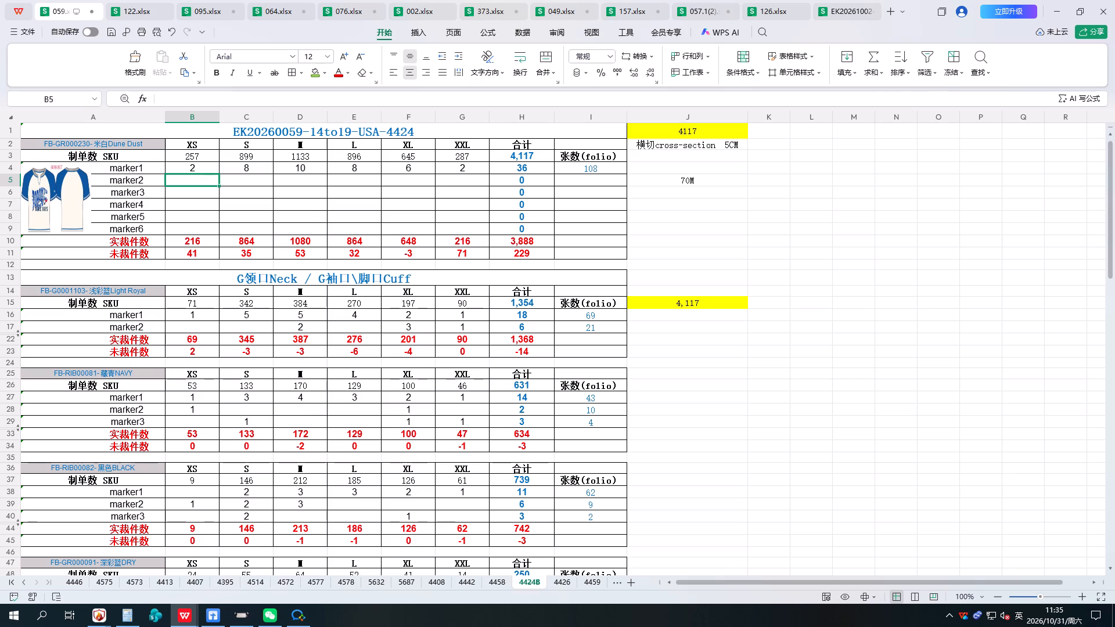
pyautogui.hotkey('ctrl', 'z')
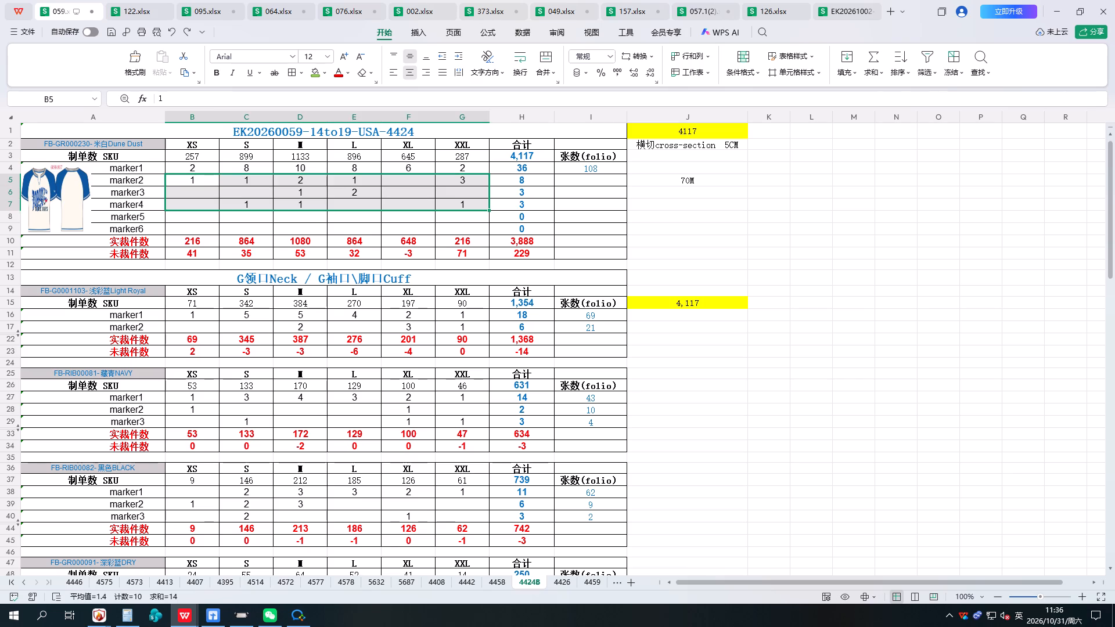
pyautogui.press('Delete')
# Enter the Dune Dust marker2 ratios as XS 1, S 1, M 1, L 1 and XXL 2, with a folio count of 32.
pyautogui.click(210, 184)
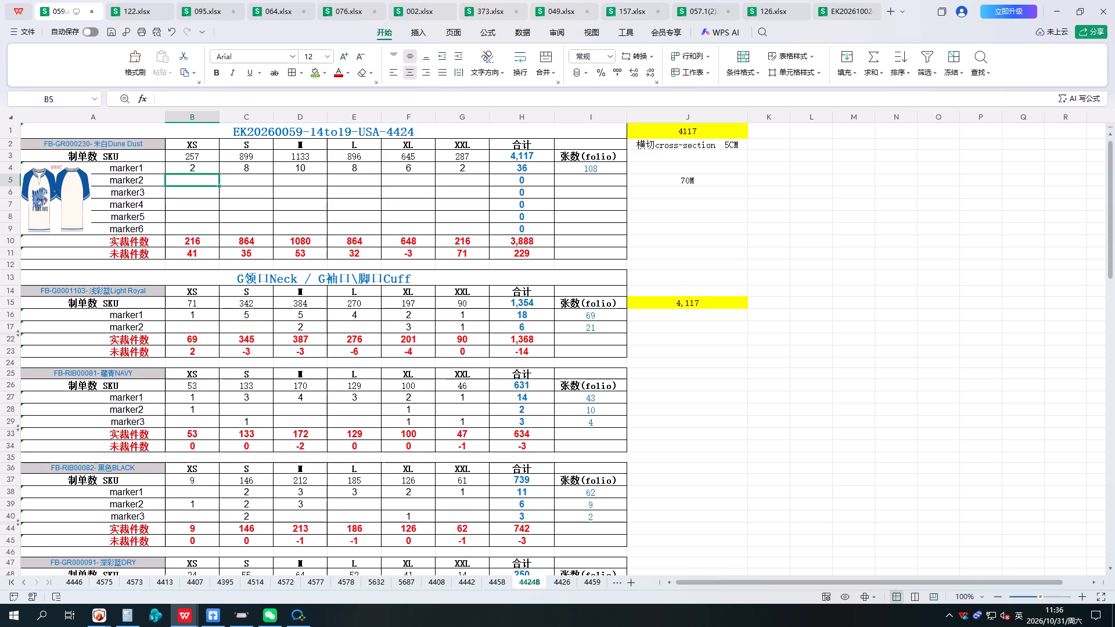
pyautogui.press('1')
pyautogui.click(243, 184)
pyautogui.press('1')
pyautogui.click(303, 184)
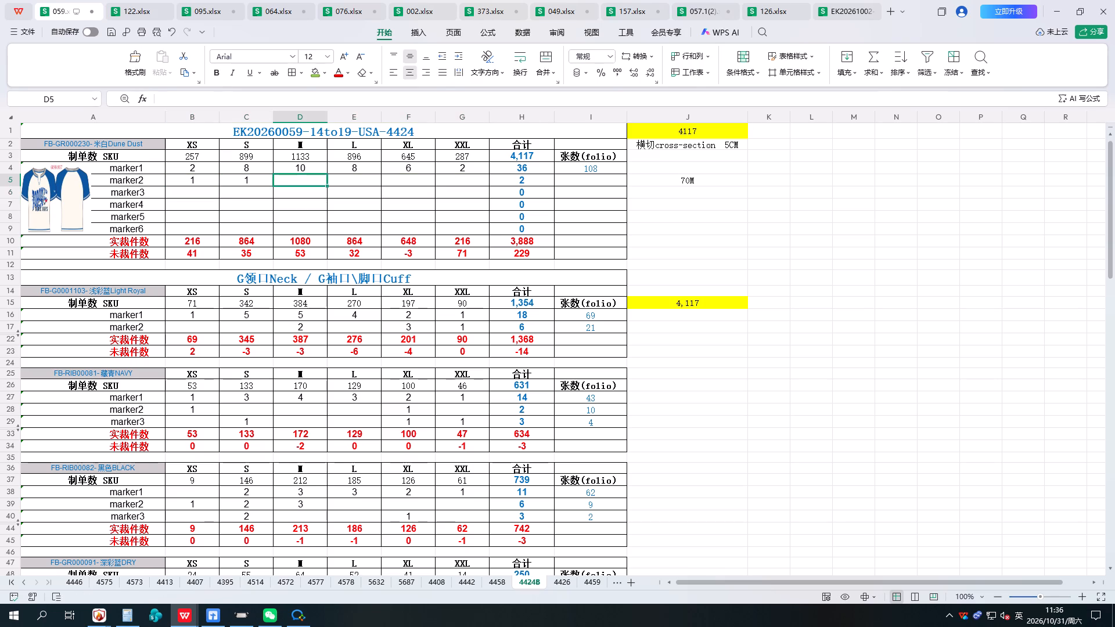
pyautogui.press('1')
pyautogui.click(368, 183)
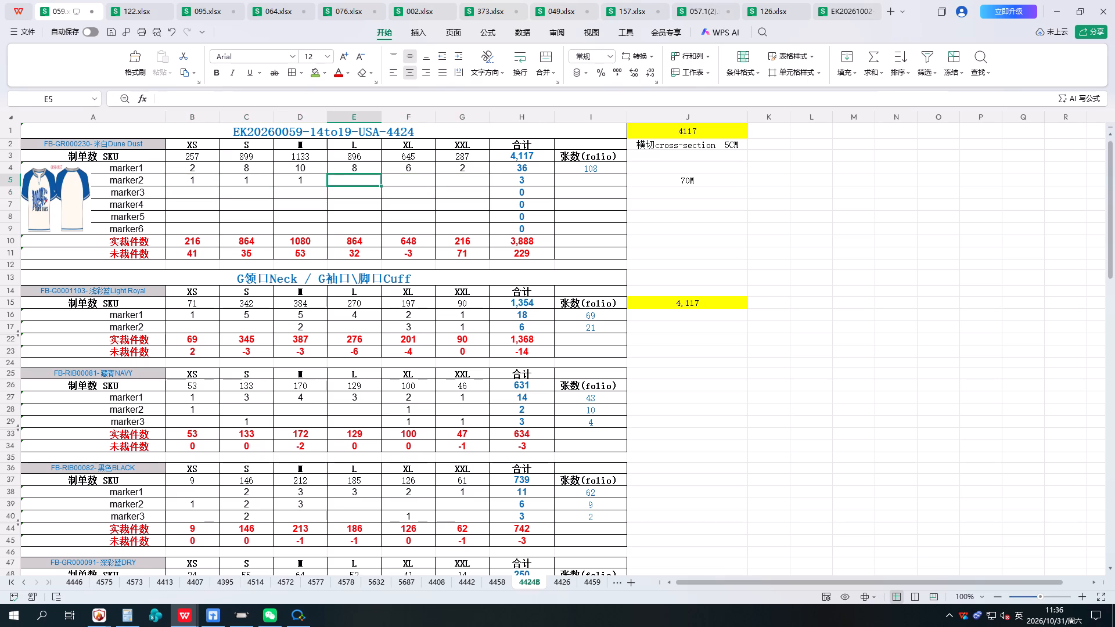
pyautogui.press('1')
pyautogui.click(463, 181)
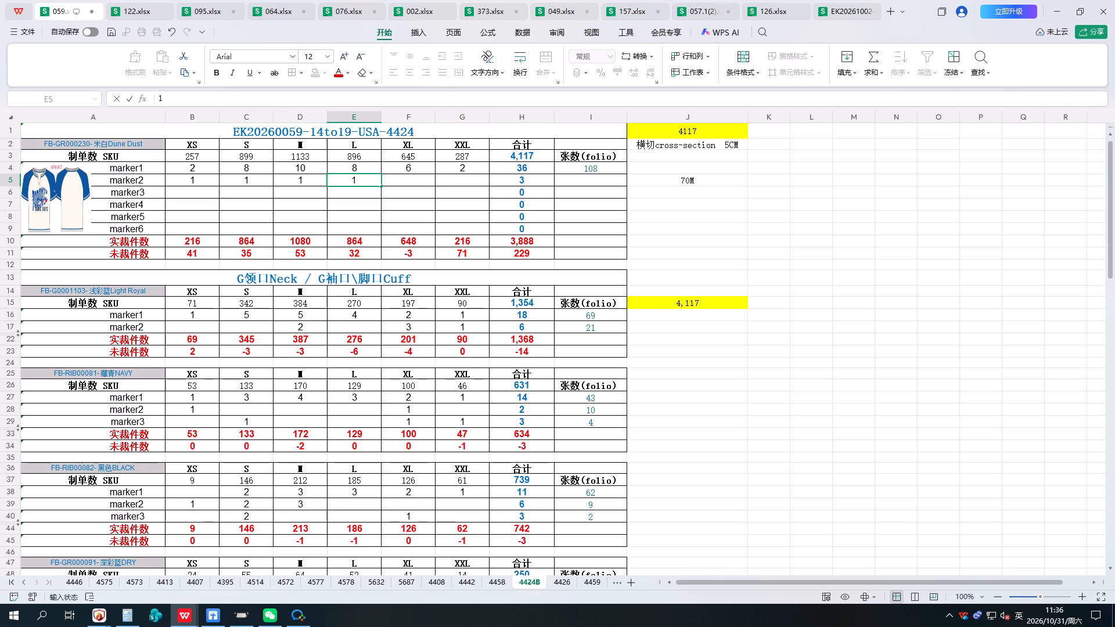
pyautogui.press('2')
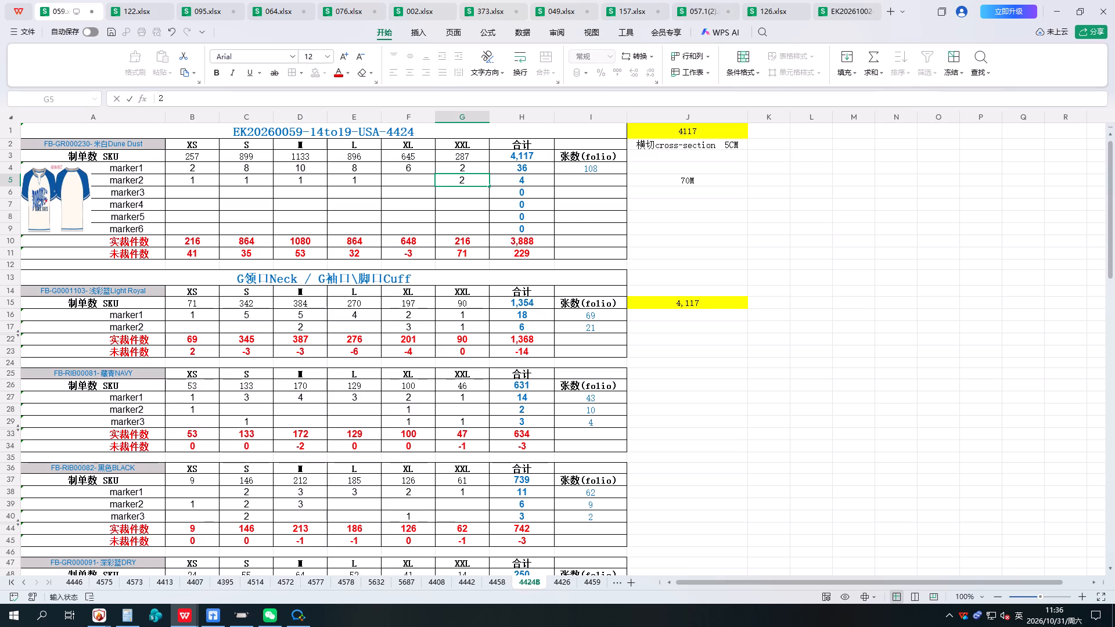
pyautogui.click(600, 182)
pyautogui.press('3')
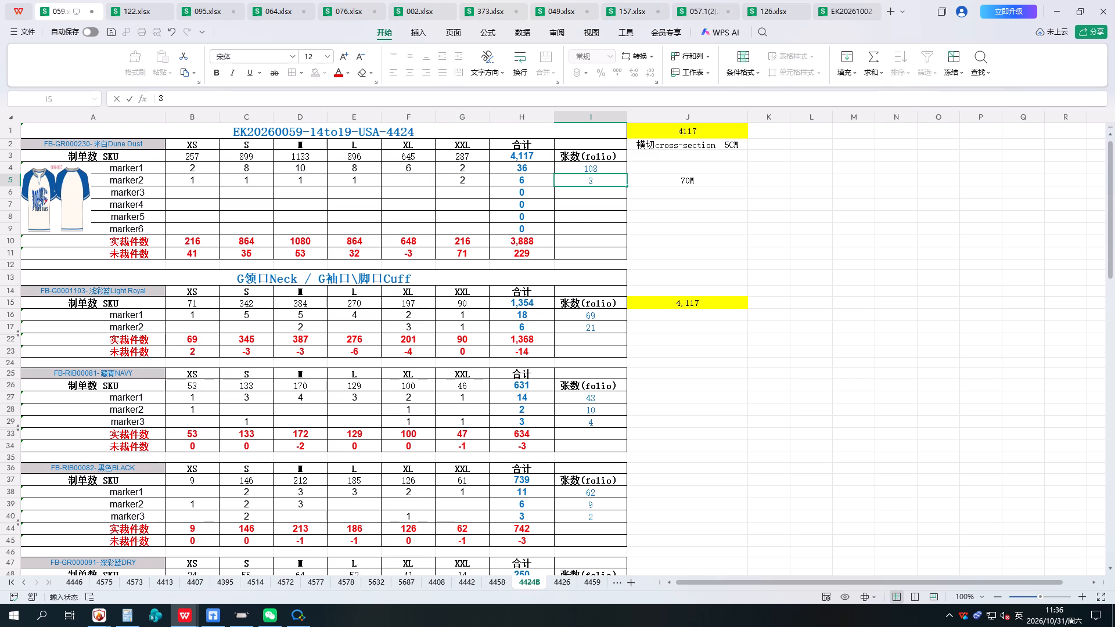
pyautogui.press('2')
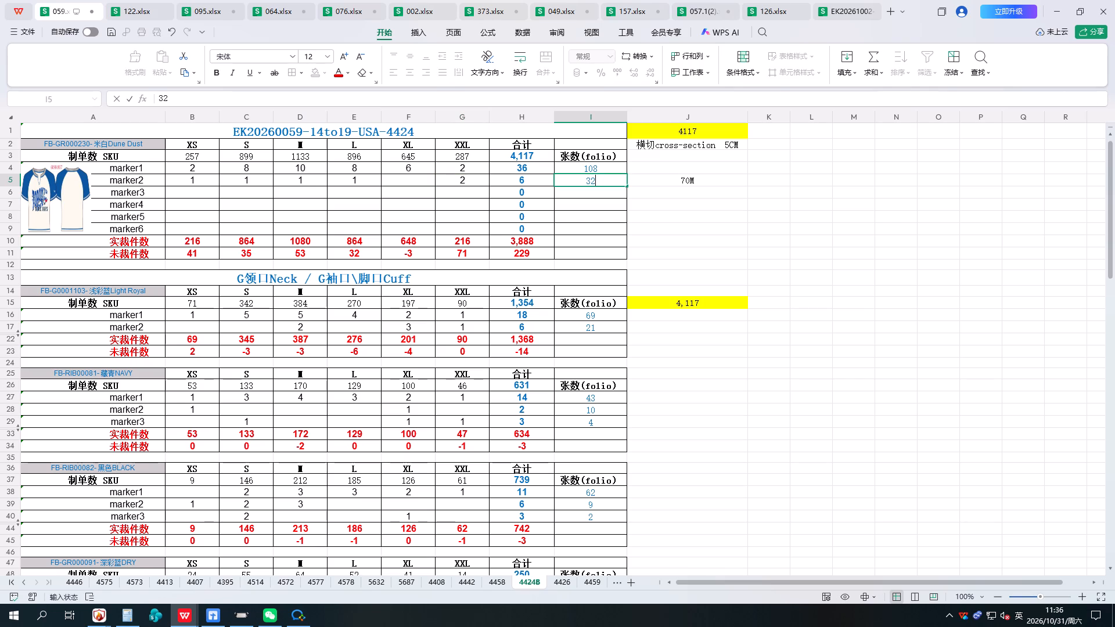
pyautogui.click(862, 364)
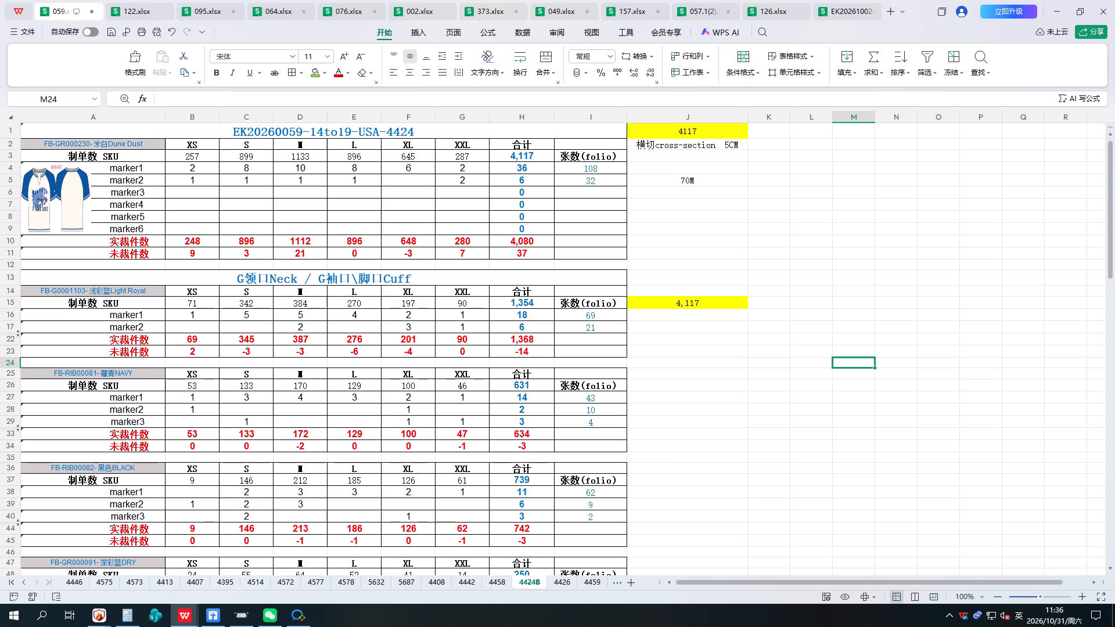
# Enter the Dune Dust marker3 ratios as XS 1, M 3 and XXL 1, with a folio count of 9.
pyautogui.click(585, 184)
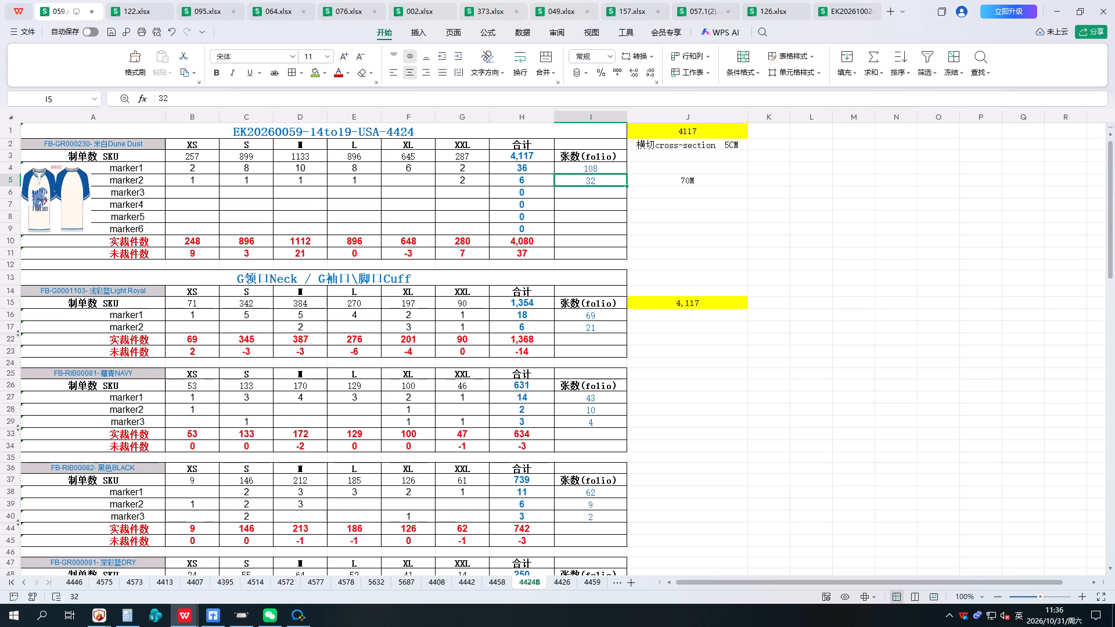
pyautogui.click(424, 257)
pyautogui.click(260, 258)
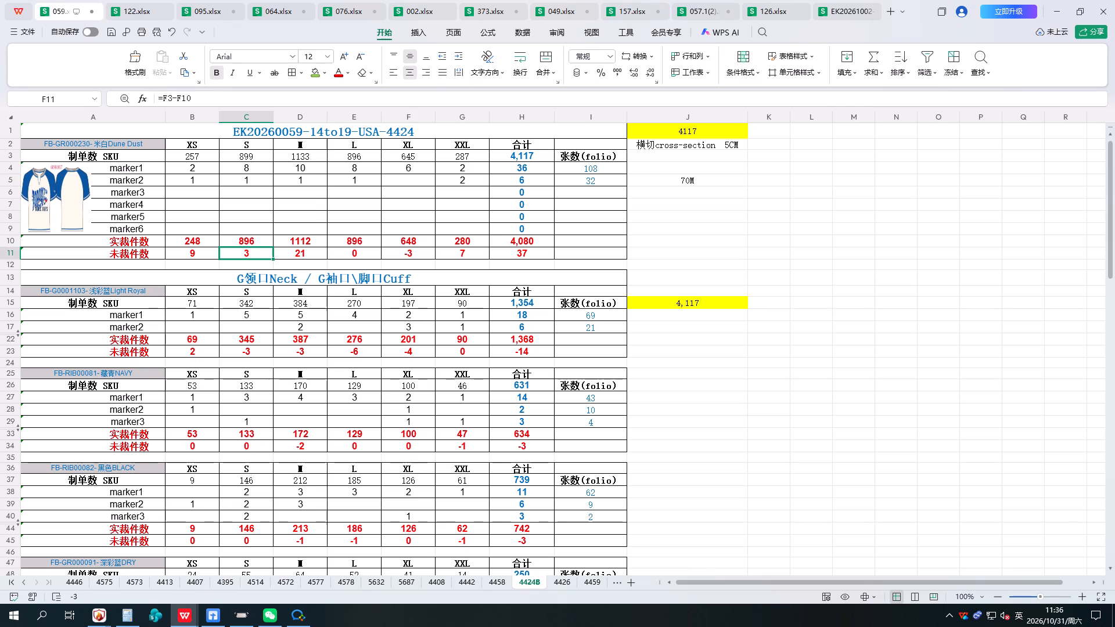
pyautogui.click(211, 191)
pyautogui.press('1')
pyautogui.click(293, 193)
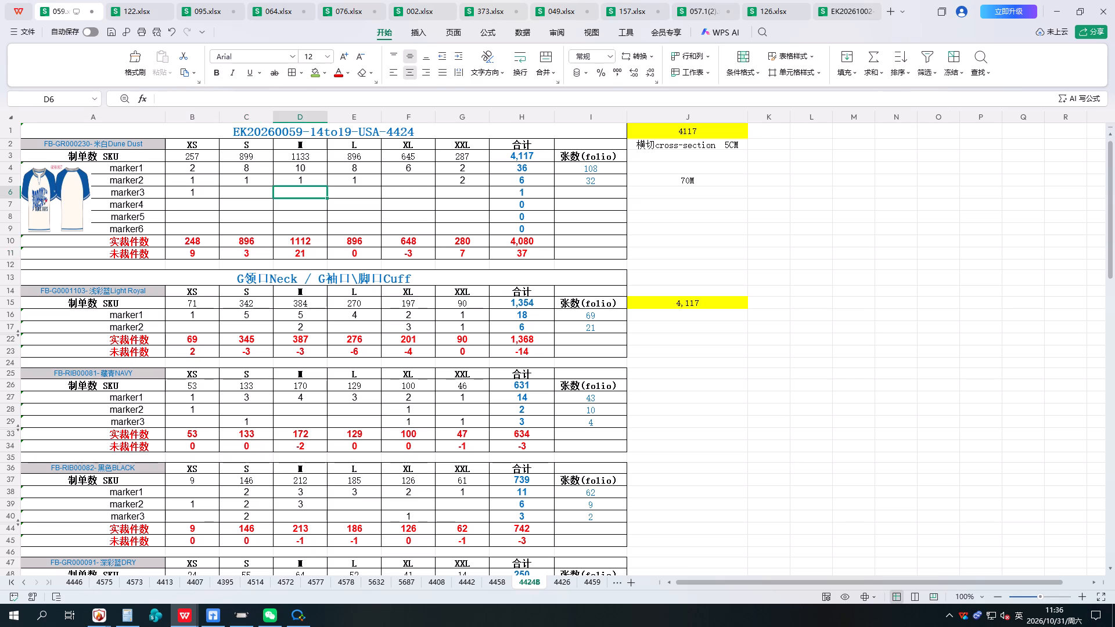
pyautogui.press('3')
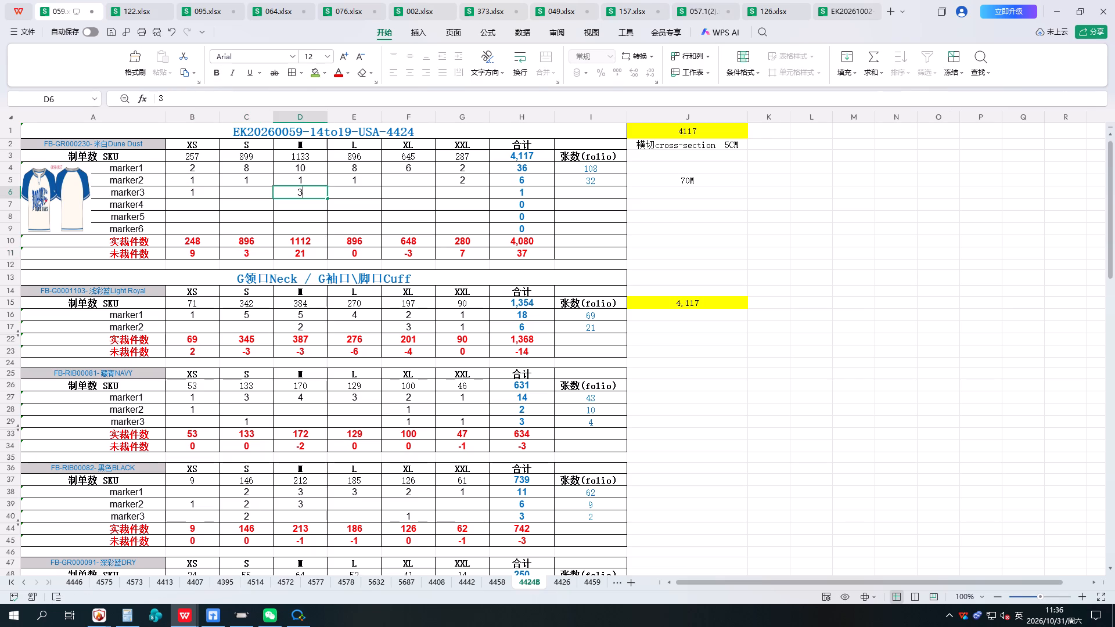
pyautogui.click(453, 192)
pyautogui.press('1')
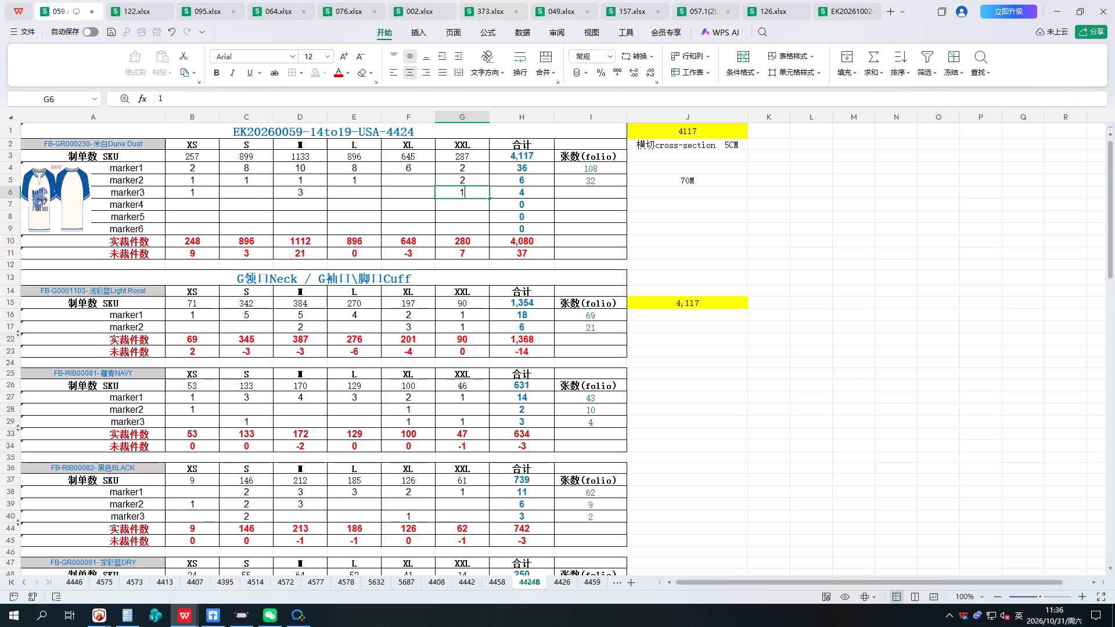
pyautogui.click(787, 240)
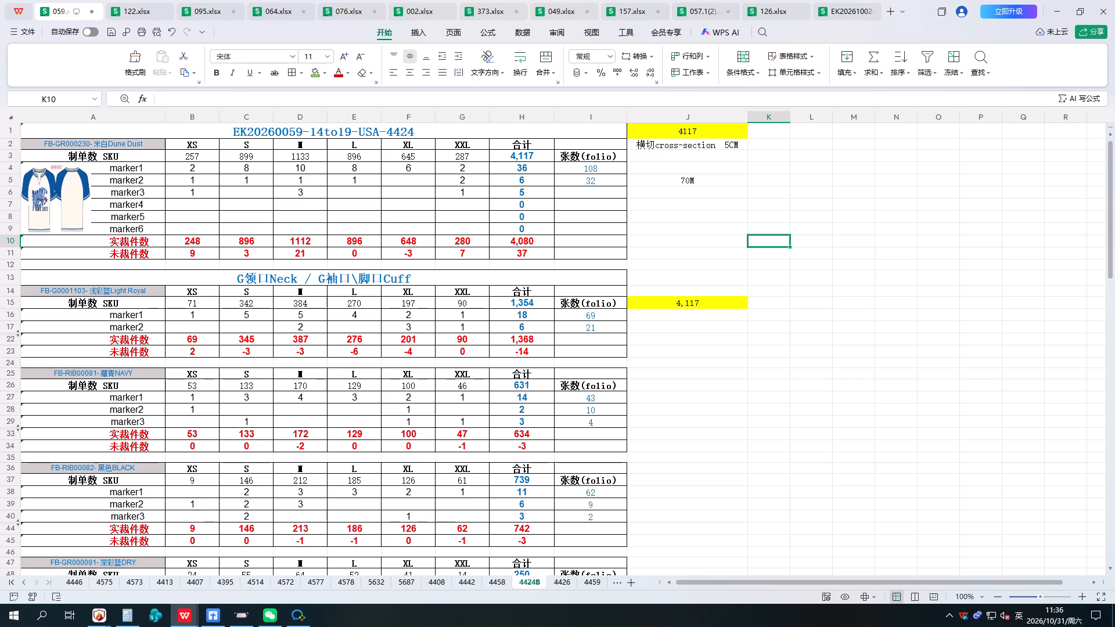
pyautogui.click(598, 193)
pyautogui.press('9')
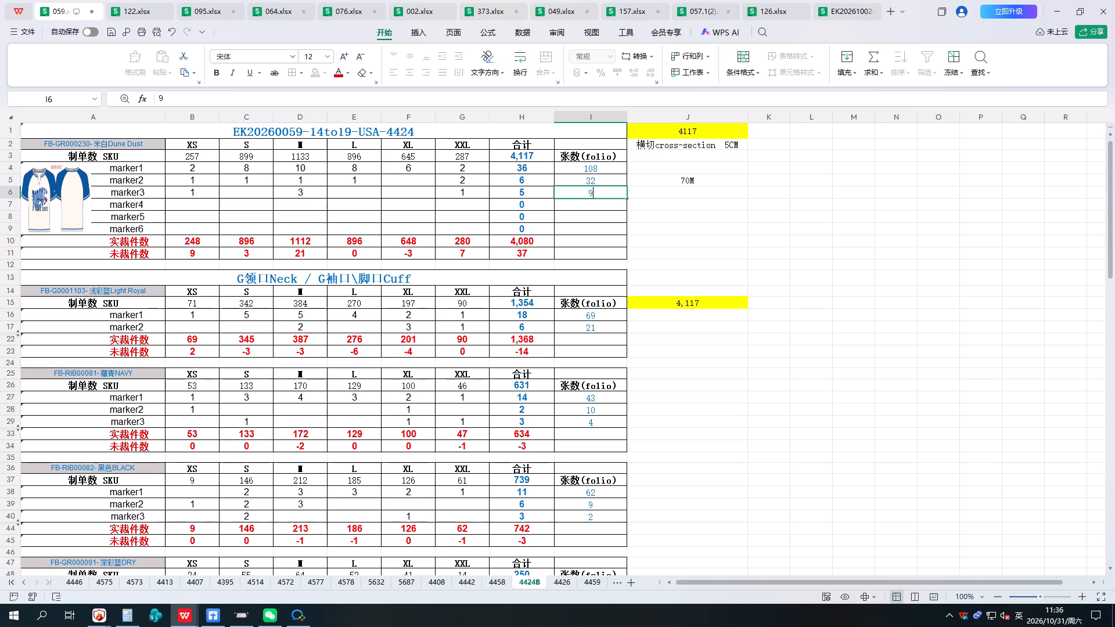
pyautogui.click(814, 266)
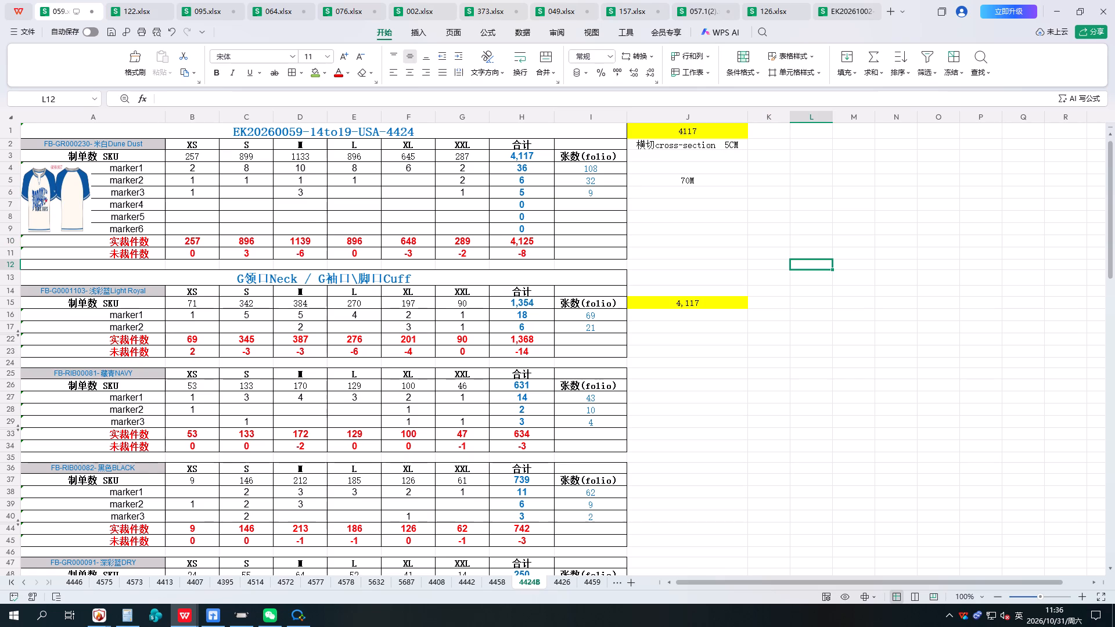
# Set the Dune Dust marker3 ratio for size M to 2.
pyautogui.click(308, 194)
pyautogui.press('2')
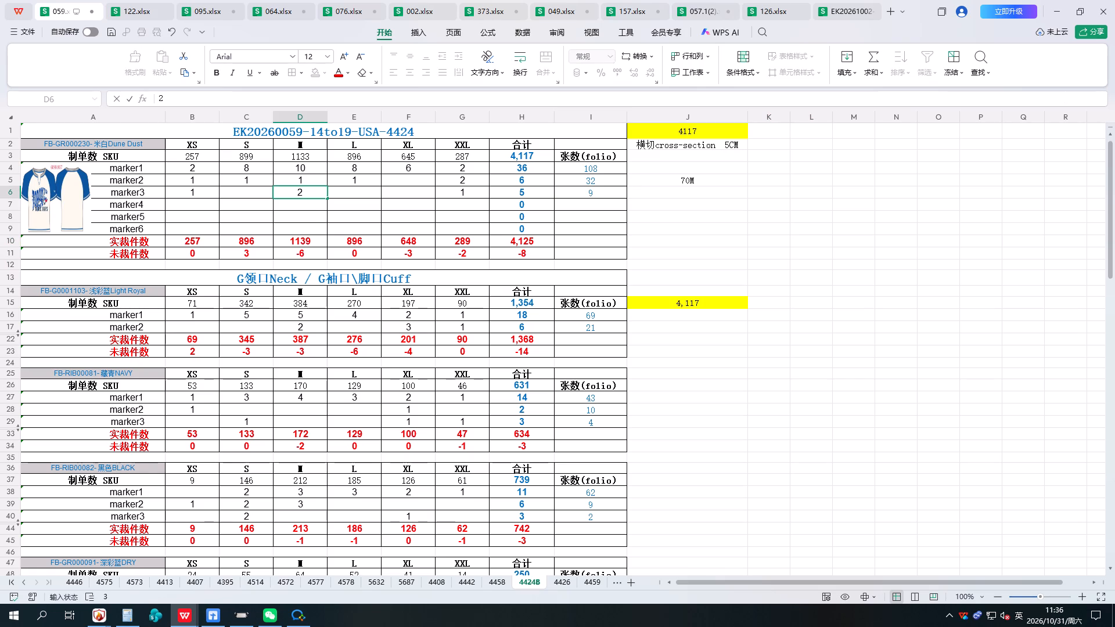
pyautogui.click(756, 250)
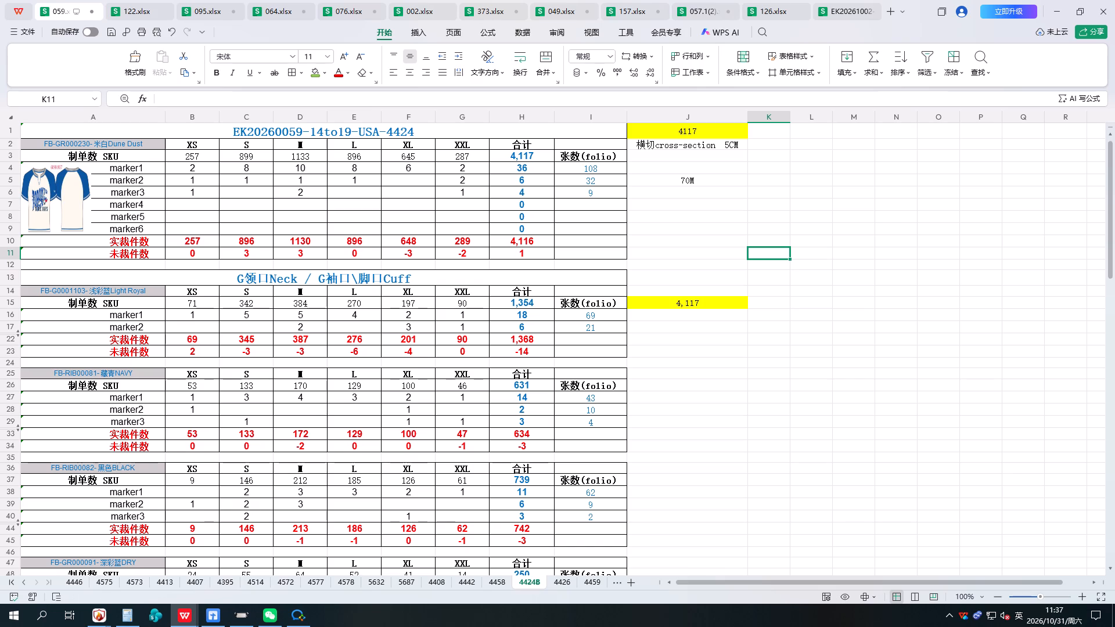
# Enter the Dune Dust marker4 ratios as S 1 and M 1, with a folio count of 3.
pyautogui.click(268, 203)
pyautogui.press('1')
pyautogui.click(297, 204)
pyautogui.press('1')
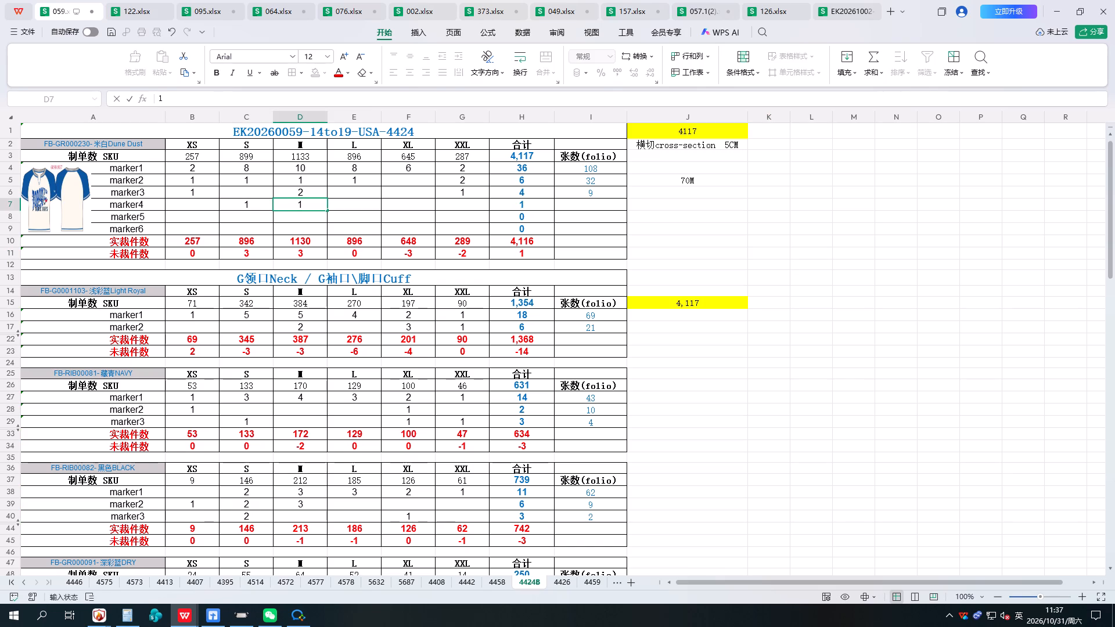
pyautogui.click(583, 204)
pyautogui.press('3')
pyautogui.click(769, 268)
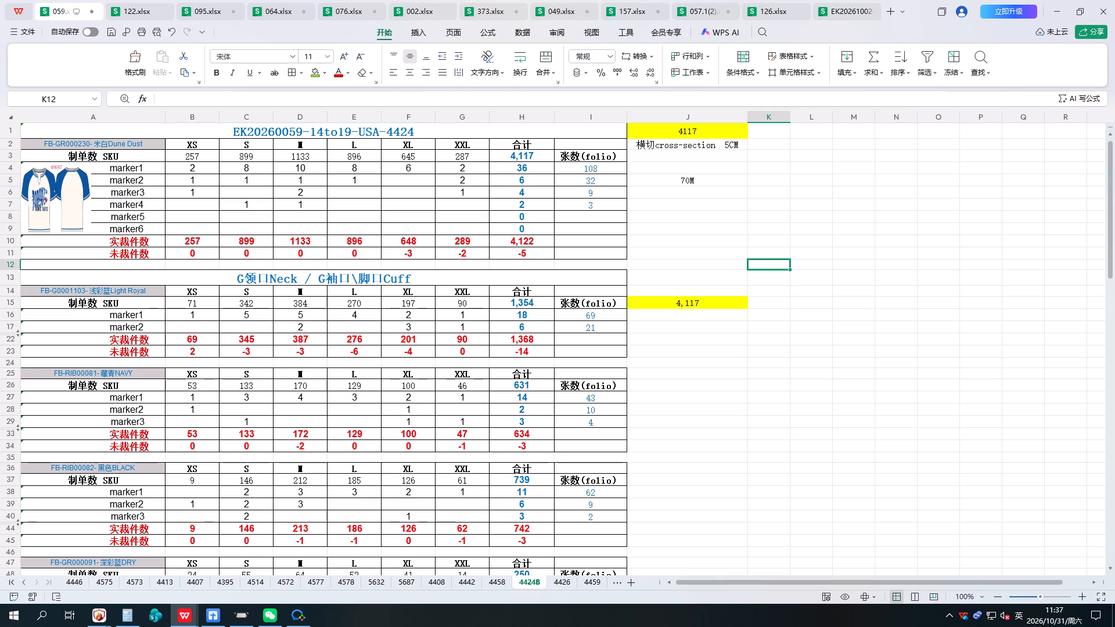
# Save the 059.xlsx workbook.
pyautogui.hotkey('ctrl', 'a')
pyautogui.hotkey('ctrl', 's')
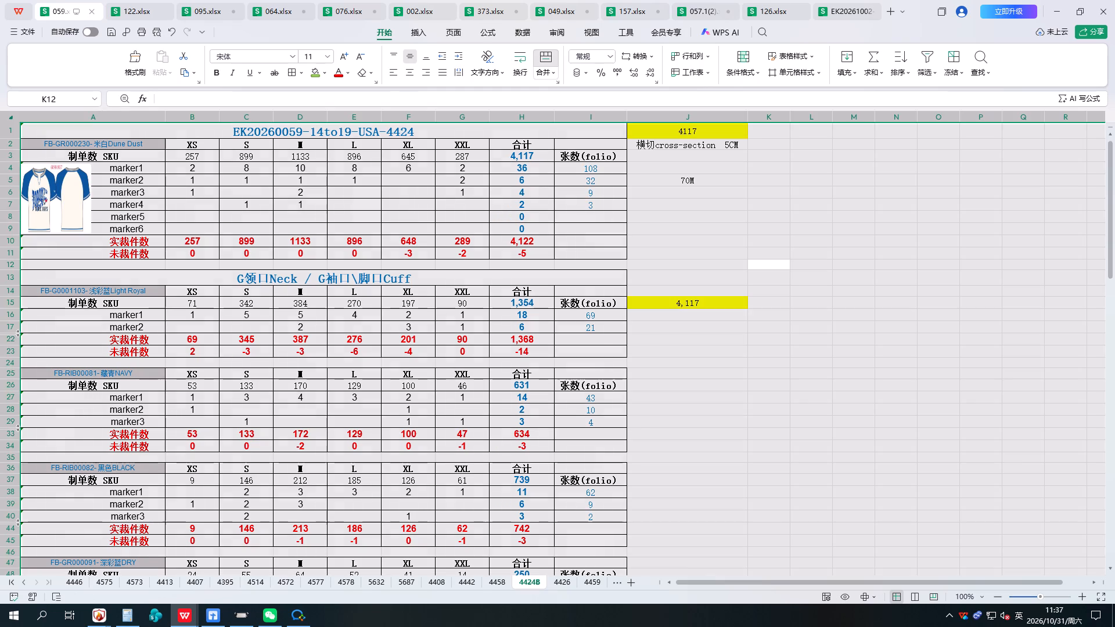
pyautogui.click(769, 268)
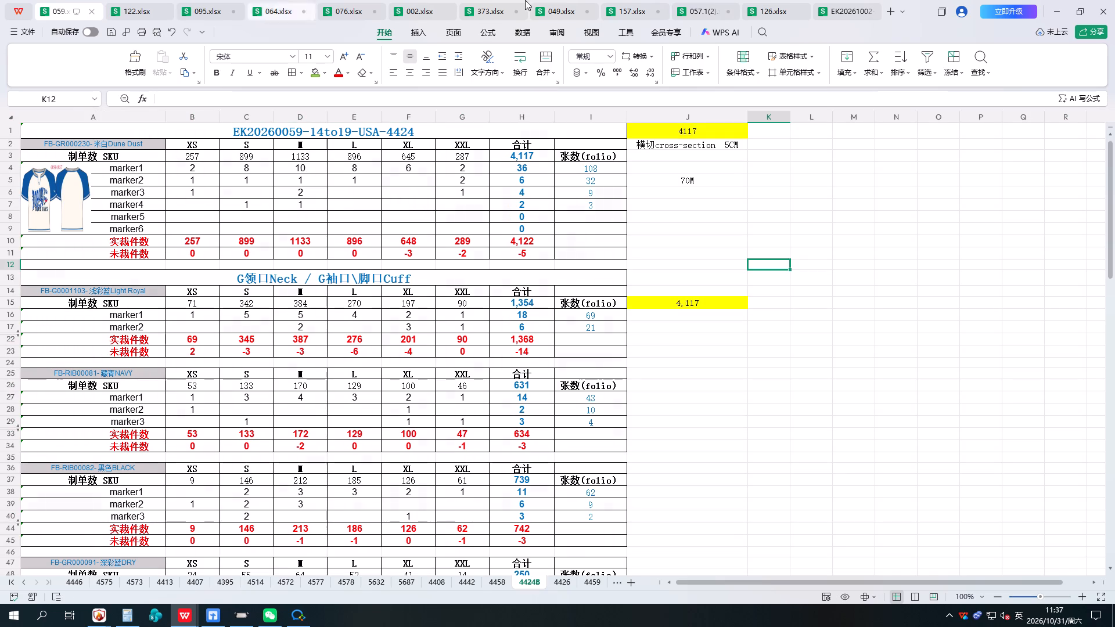
# Switch to 企业微信 and search the chat history for 4424.
pyautogui.click(304, 607)
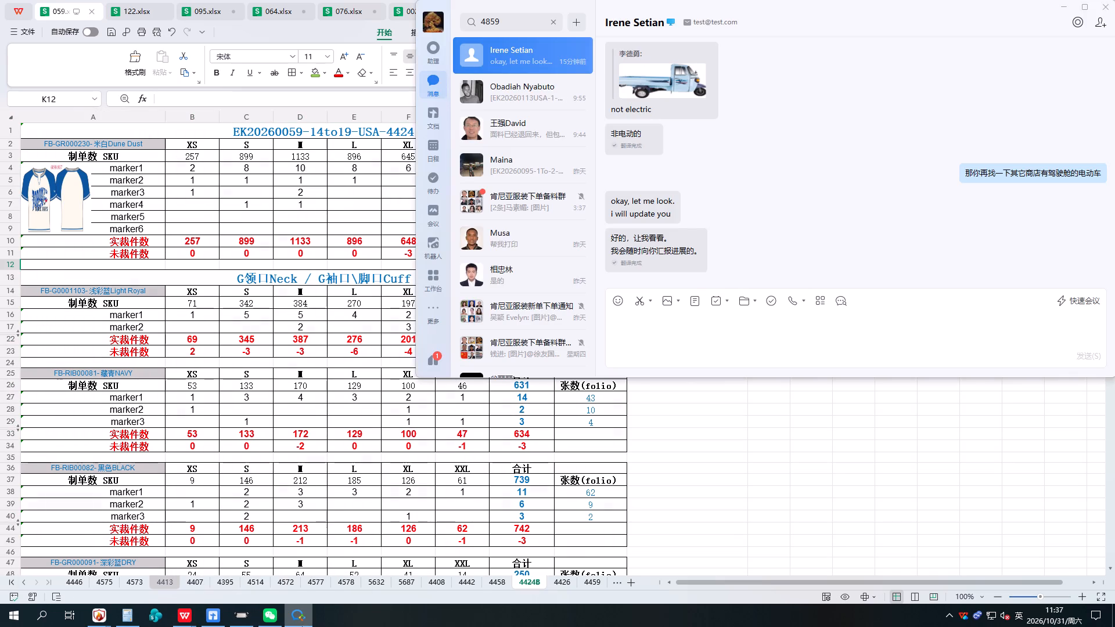
pyautogui.moveTo(510, 28); pyautogui.dragTo(449, 28)
pyautogui.write('44')
pyautogui.press('2')
pyautogui.press('4')
pyautogui.click(513, 71)
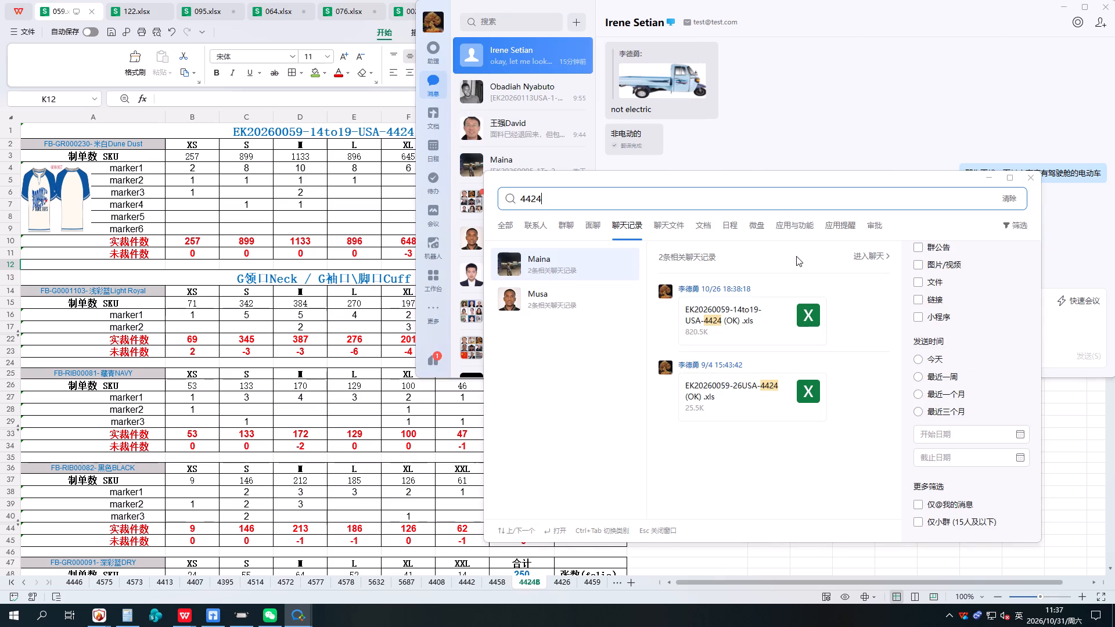
pyautogui.doubleClick(744, 328)
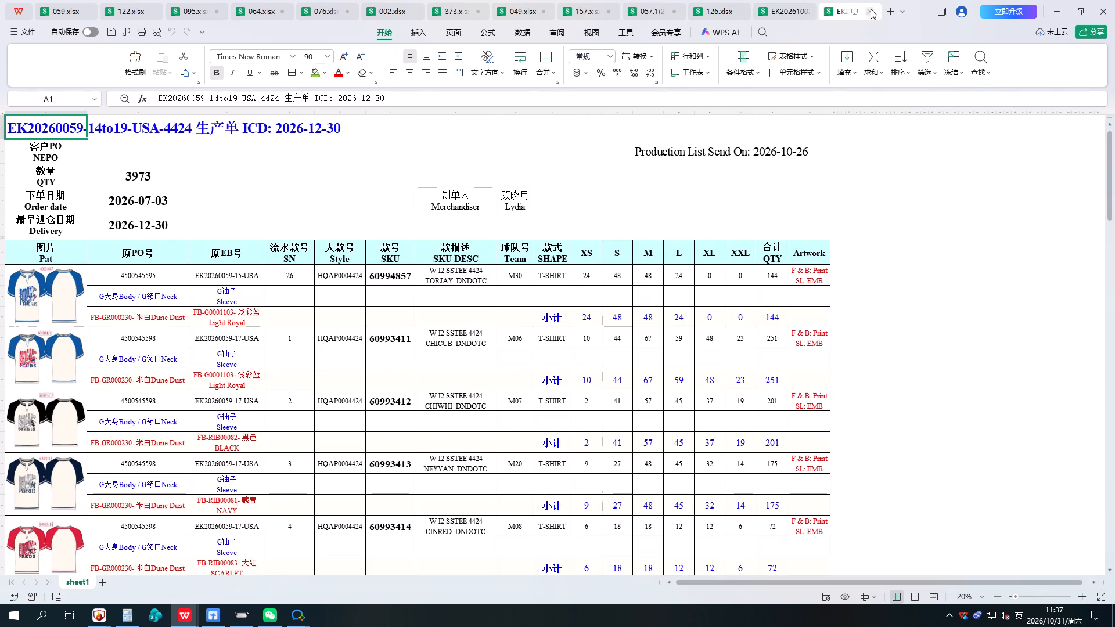
pyautogui.click(871, 9)
pyautogui.click(1055, 6)
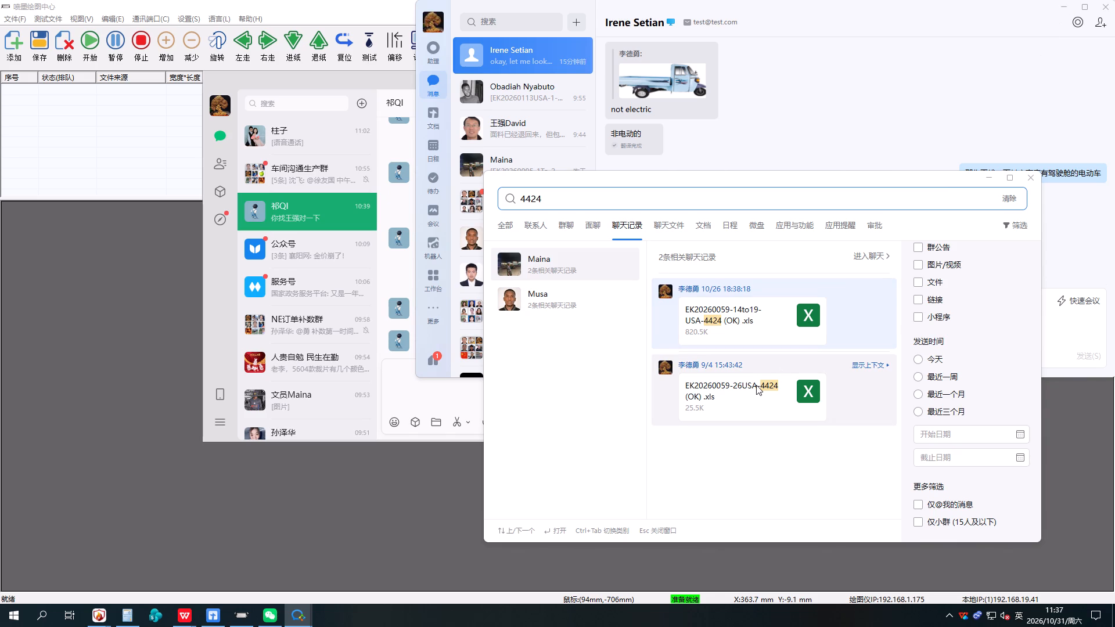
pyautogui.doubleClick(756, 385)
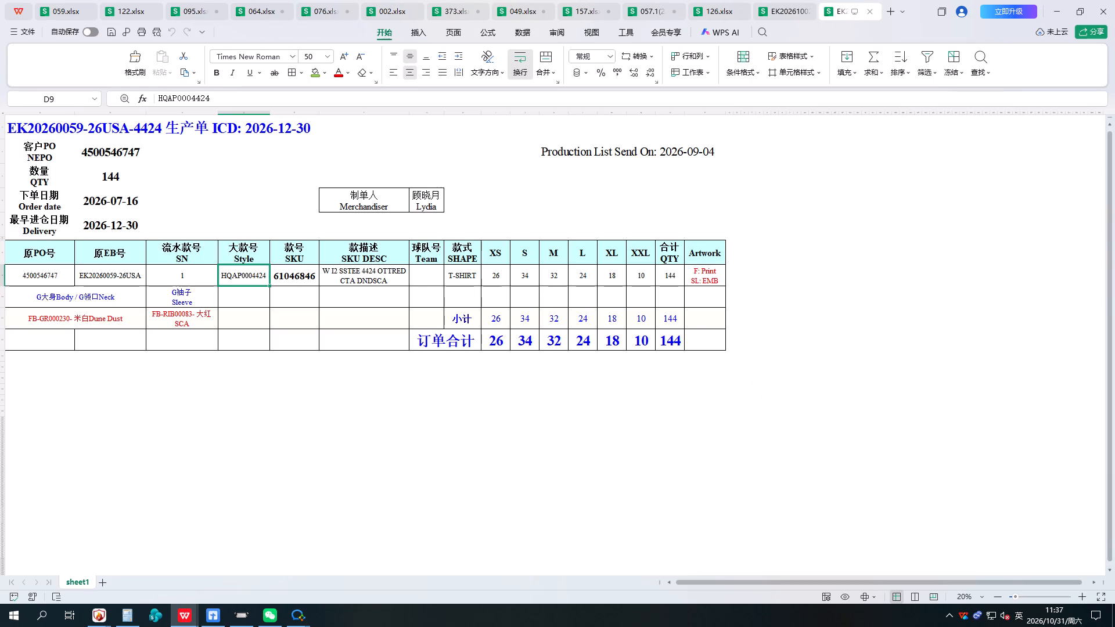
pyautogui.click(130, 316)
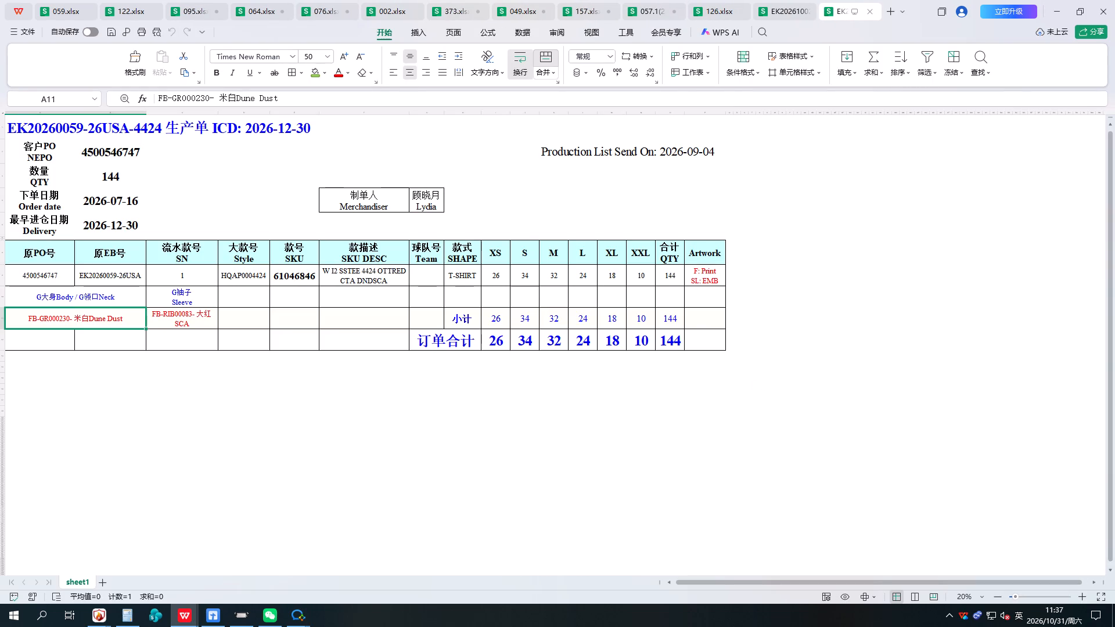
pyautogui.click(672, 151)
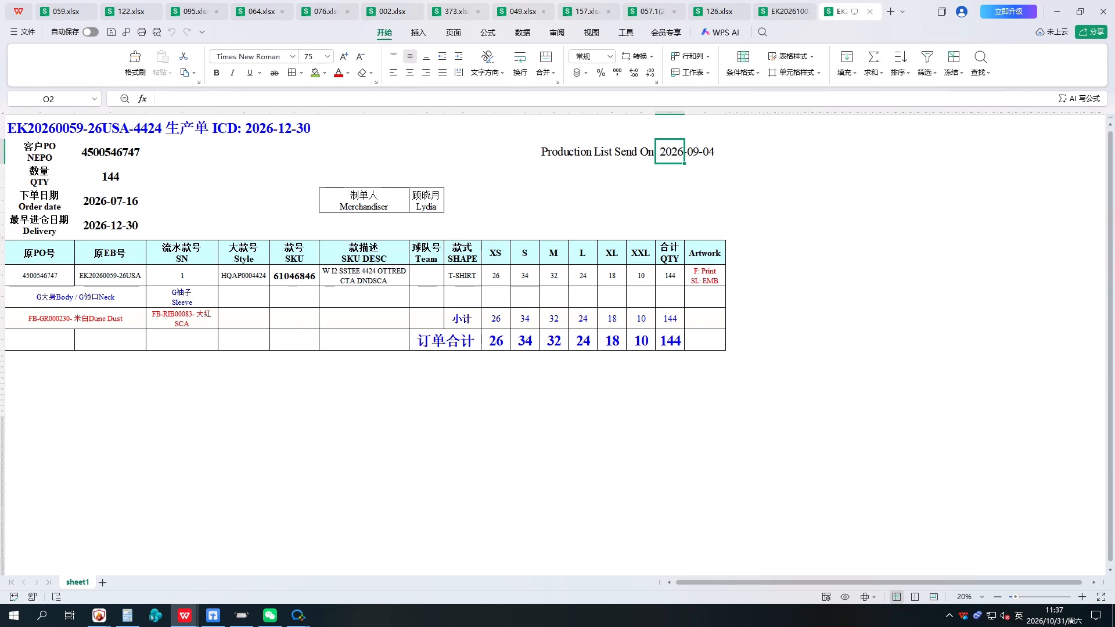
# Return to 059.xlsx, open sheet 4424 and check its sleeve rows and the fabric colour label beneath them.
pyautogui.click(64, 0)
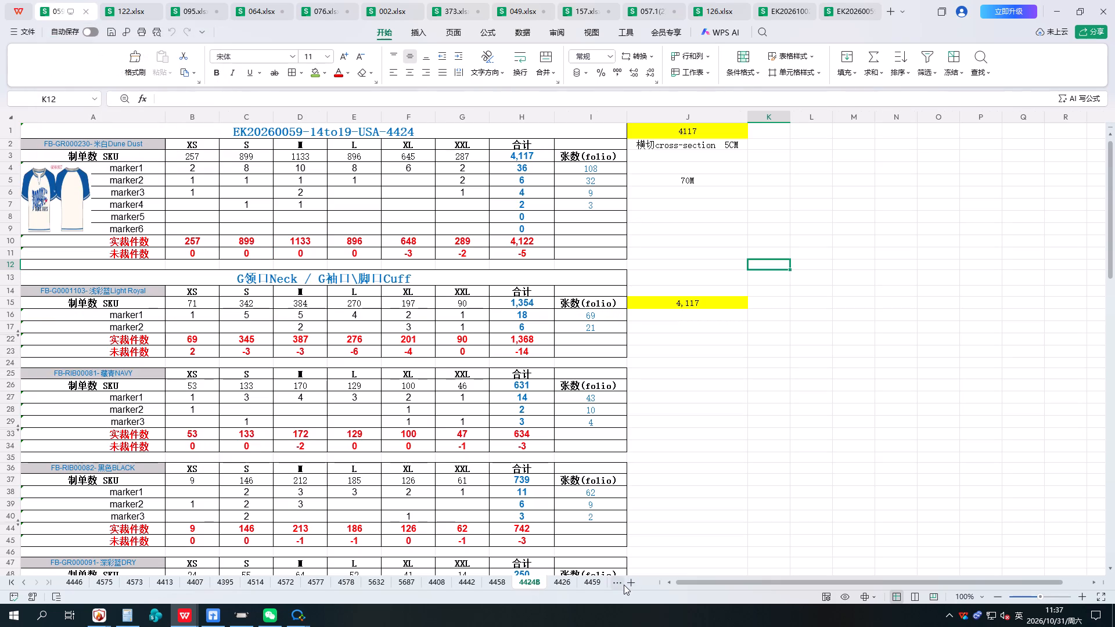
pyautogui.click(620, 583)
pyautogui.write('4424')
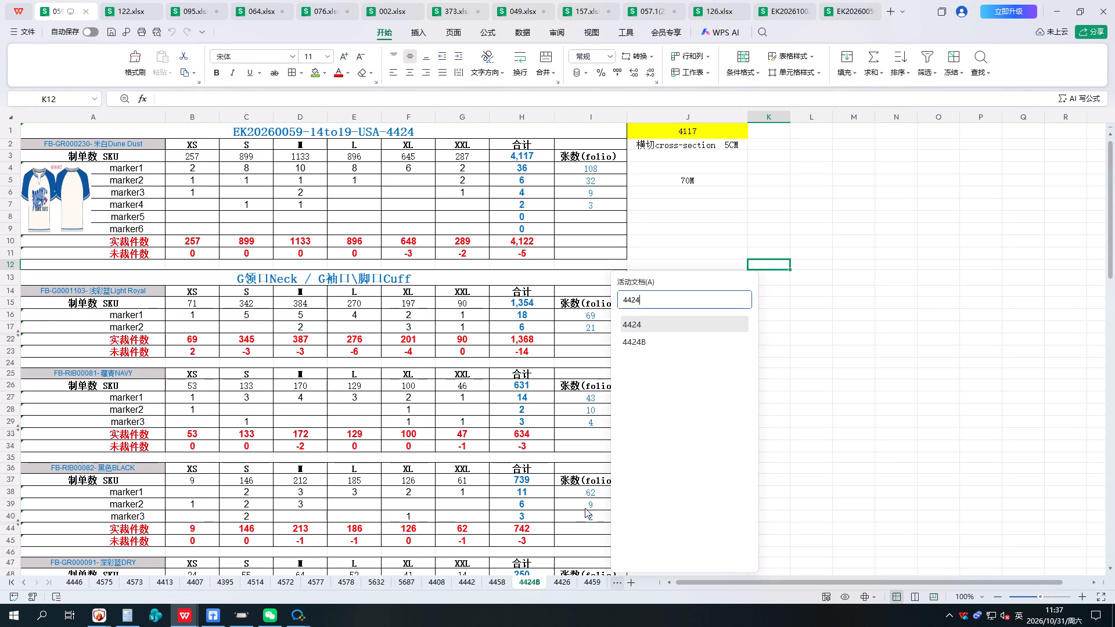
pyautogui.click(650, 325)
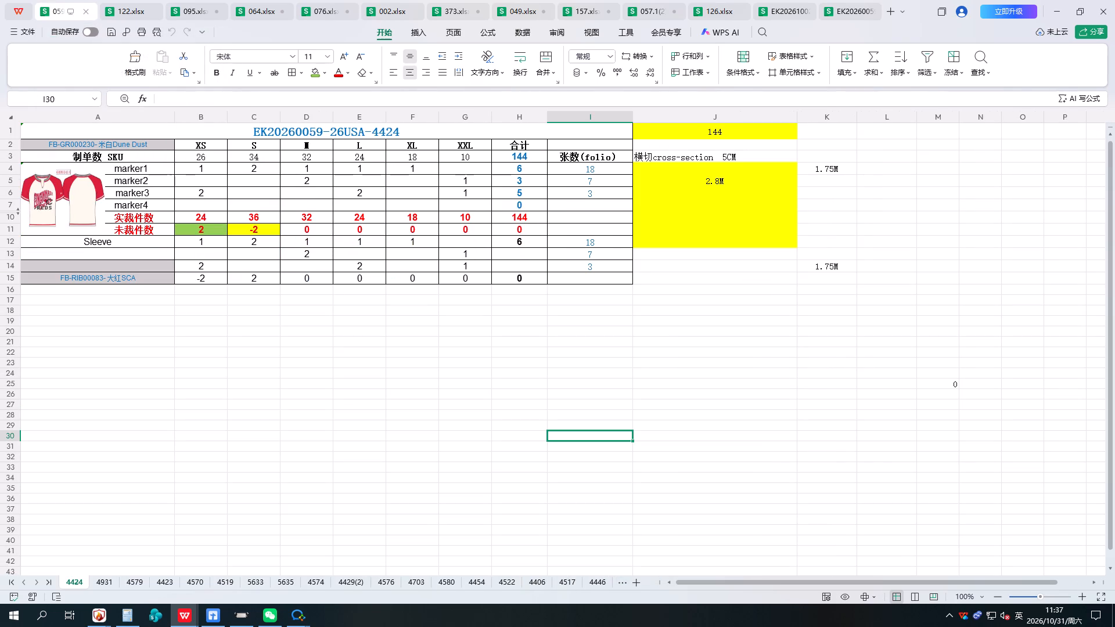
pyautogui.click(145, 270)
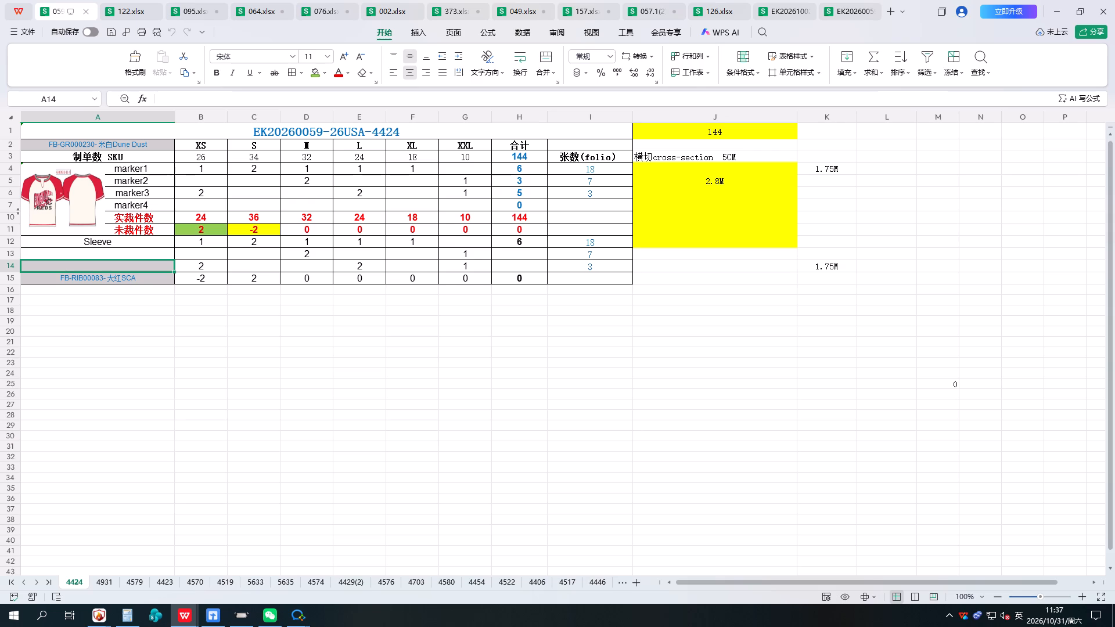
pyautogui.click(145, 279)
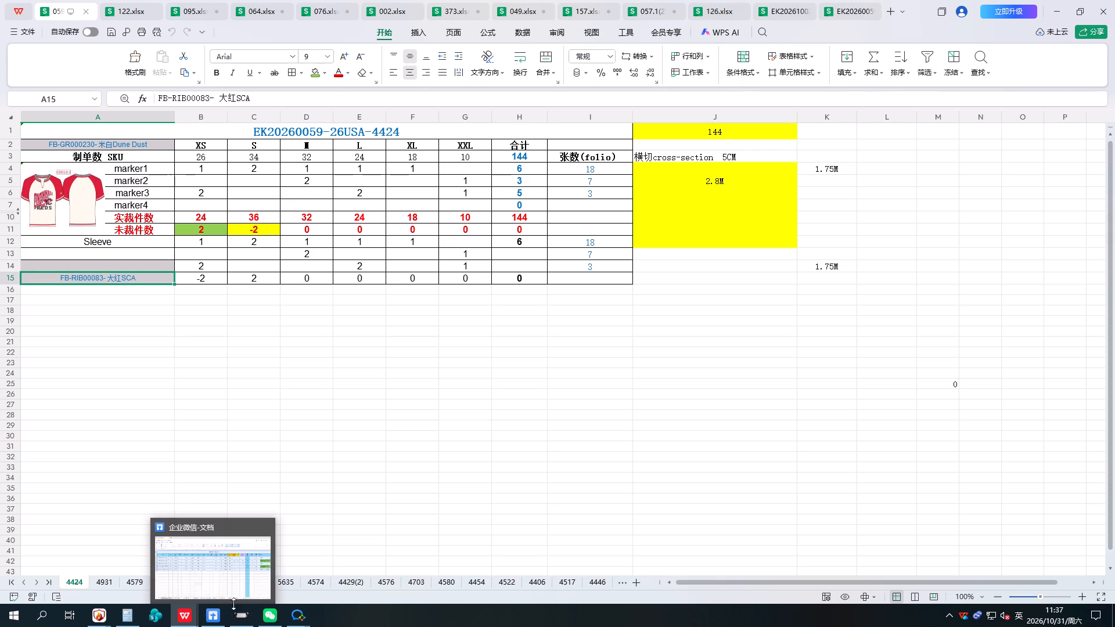
# Switch to the EBK订单10.27 planning sheet, filter the EB PO column by 4424, check the order quantity and minimise it.
pyautogui.click(225, 619)
pyautogui.click(125, 186)
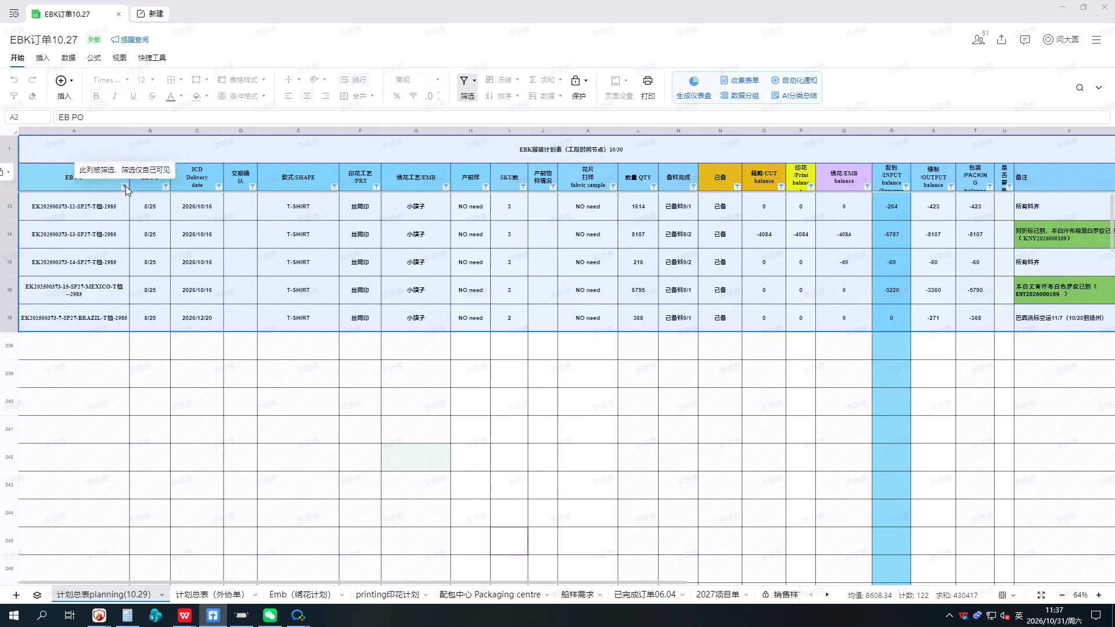
pyautogui.write('4424')
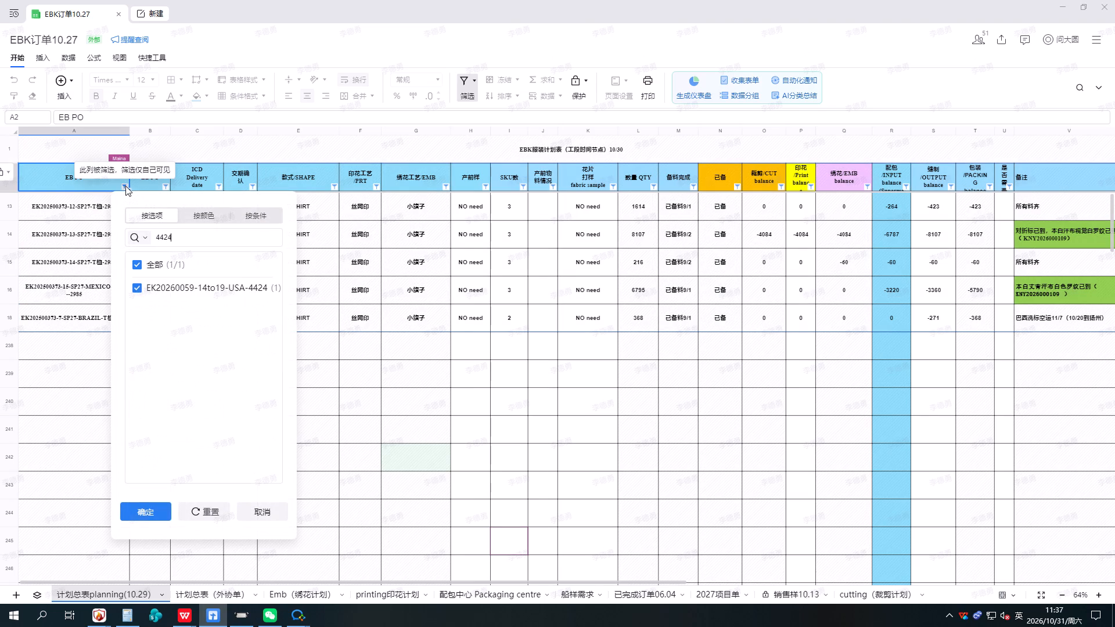
pyautogui.click(154, 510)
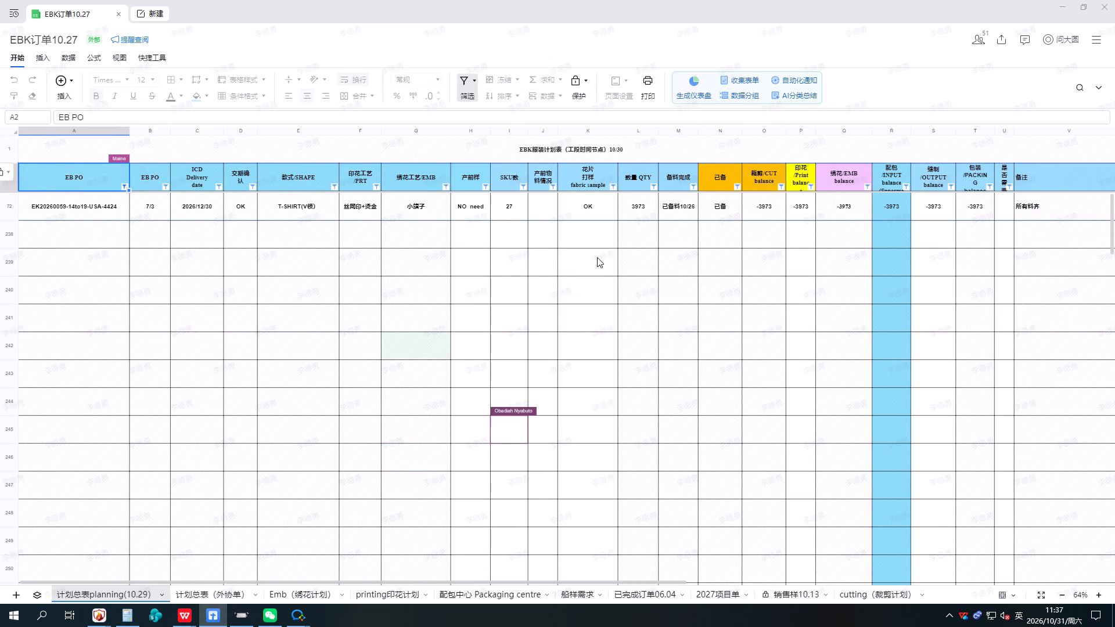
pyautogui.click(627, 203)
pyautogui.click(1067, 2)
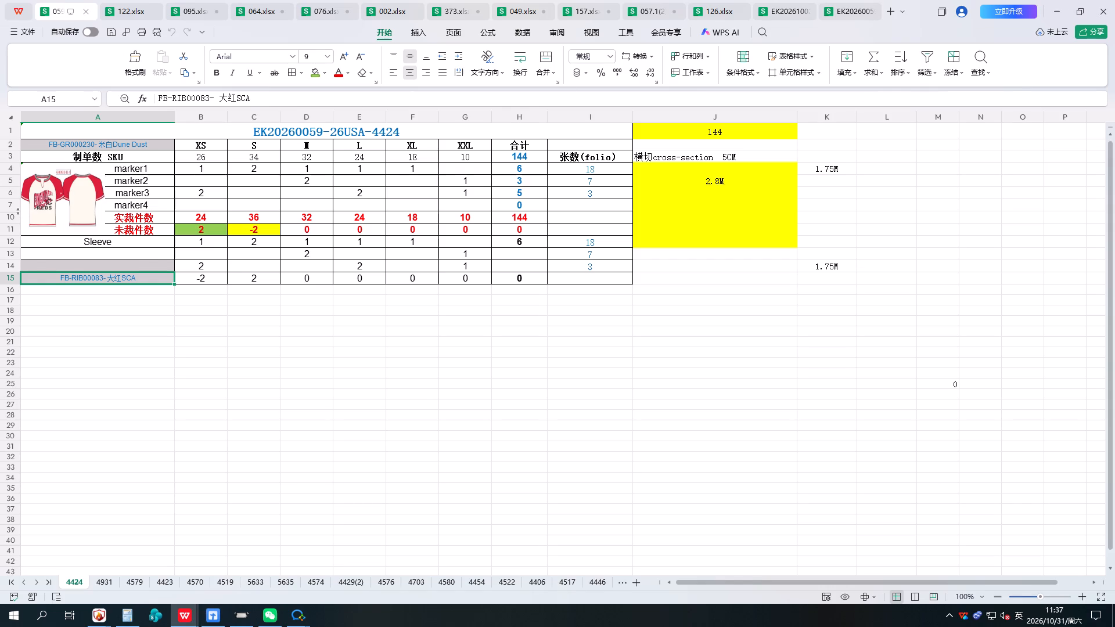
# Go back to sheet 4424B in 059.xlsx.
pyautogui.scroll(-1, 524, 571)
pyautogui.scroll(-20, 524, 575)
pyautogui.scroll(-4, 524, 575)
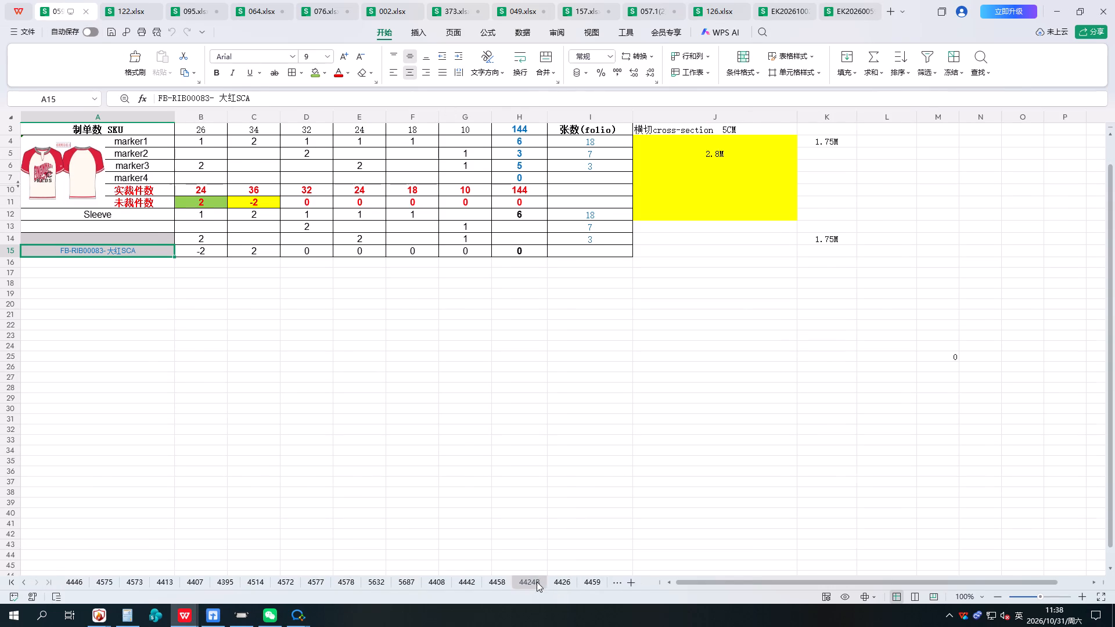
pyautogui.click(537, 582)
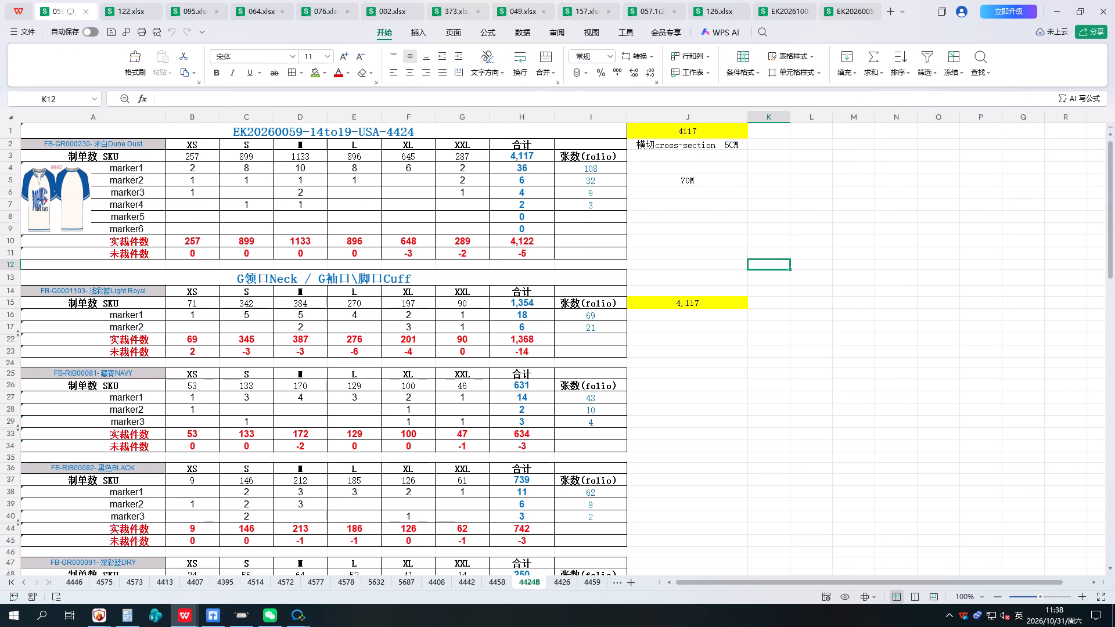
pyautogui.click(862, 1)
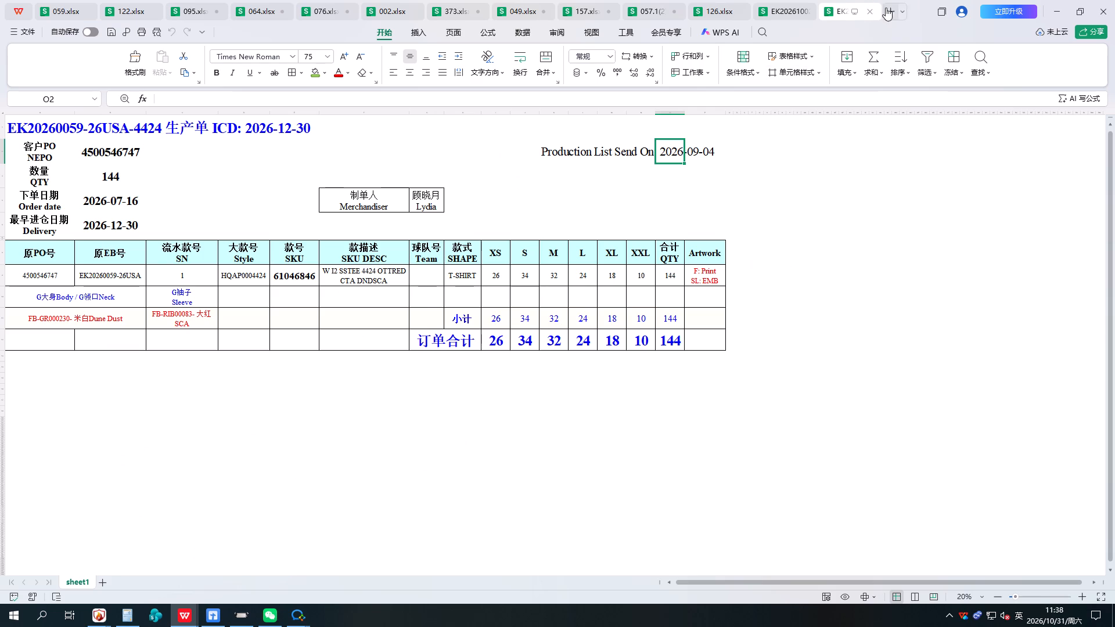
pyautogui.click(873, 8)
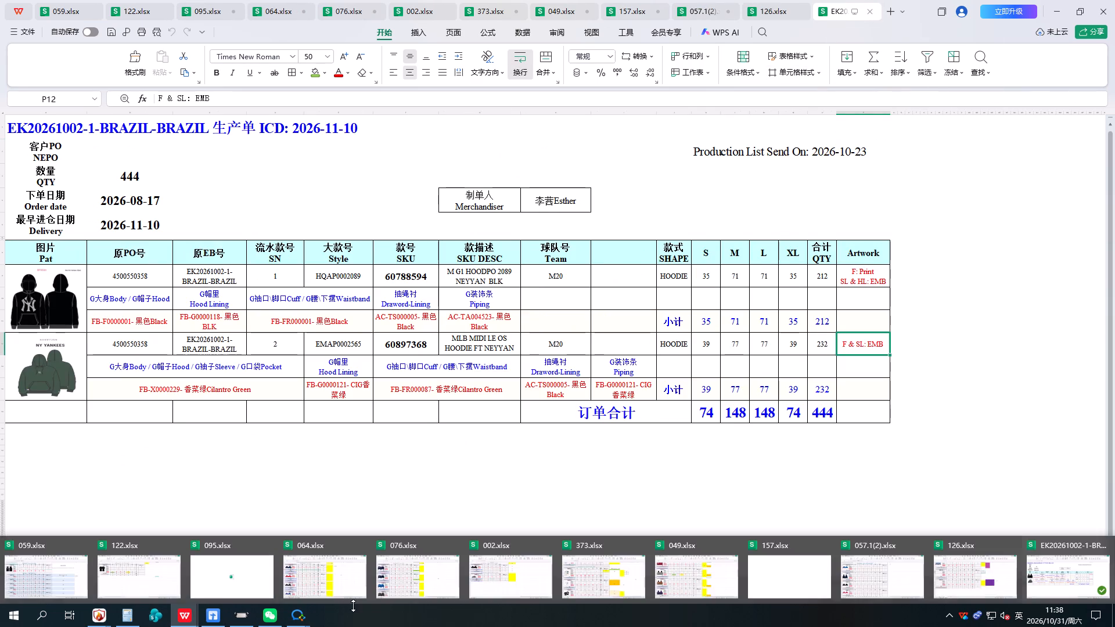
pyautogui.click(309, 618)
pyautogui.click(380, 553)
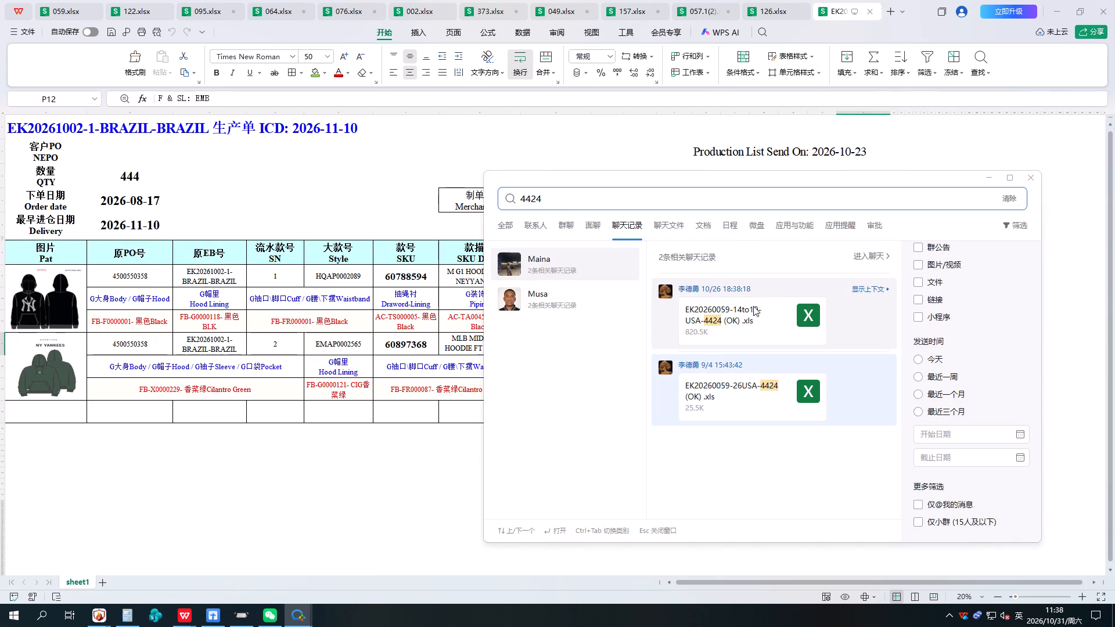
pyautogui.doubleClick(750, 316)
# Copy the order's XS–XXL totals and paste them as values into 4424B's top 制单数 SKU row: 231, 865, 1101, 872, 627, 277.
pyautogui.scroll(-2, 696, 427)
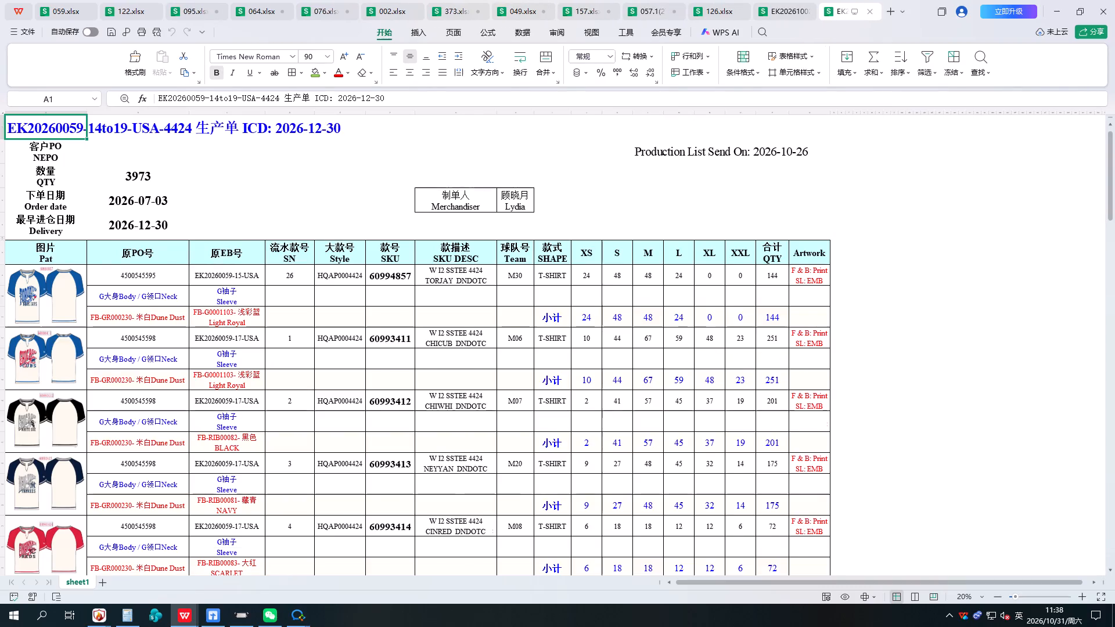
pyautogui.scroll(-20, 695, 426)
pyautogui.scroll(-20, 695, 426)
pyautogui.scroll(-3, 695, 426)
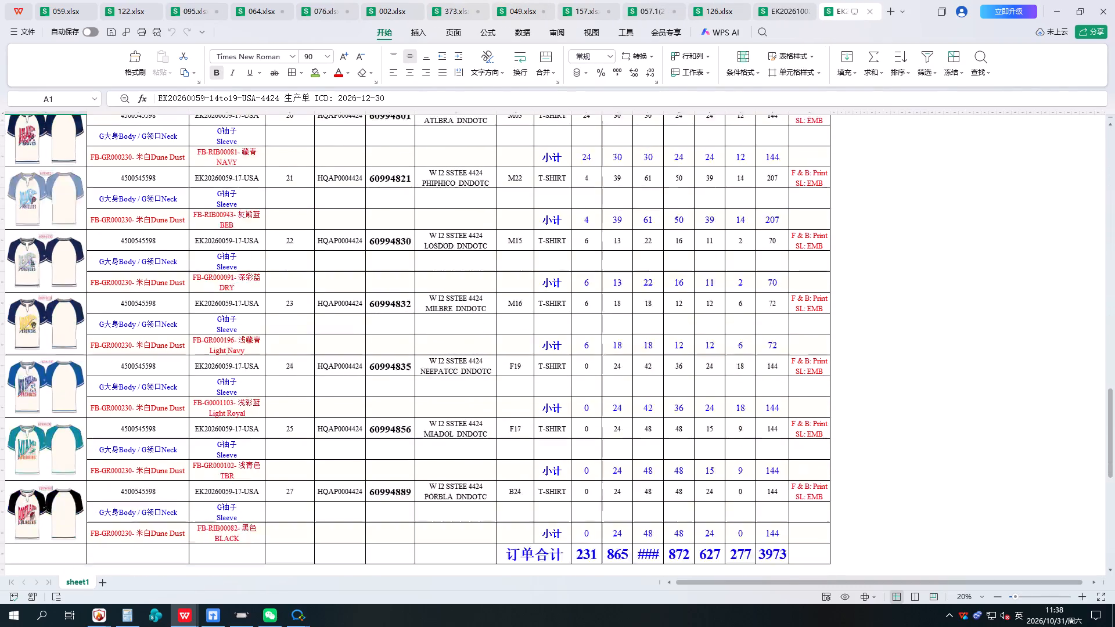
pyautogui.scroll(-8, 696, 428)
pyautogui.moveTo(591, 307); pyautogui.dragTo(617, 307)
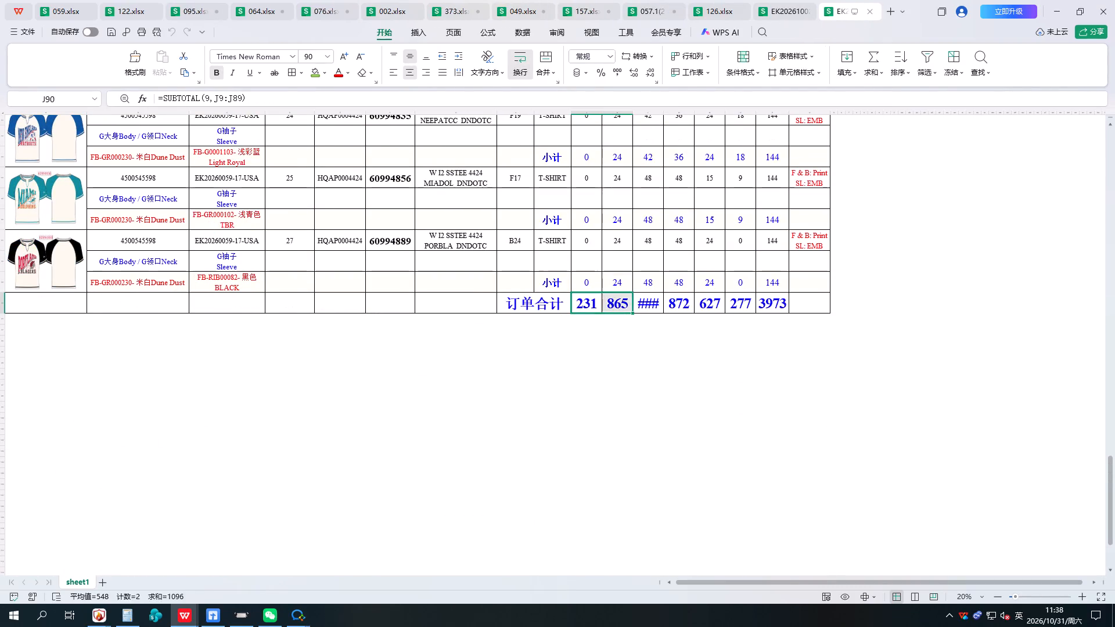
pyautogui.moveTo(617, 307); pyautogui.dragTo(735, 305)
pyautogui.rightClick(738, 302)
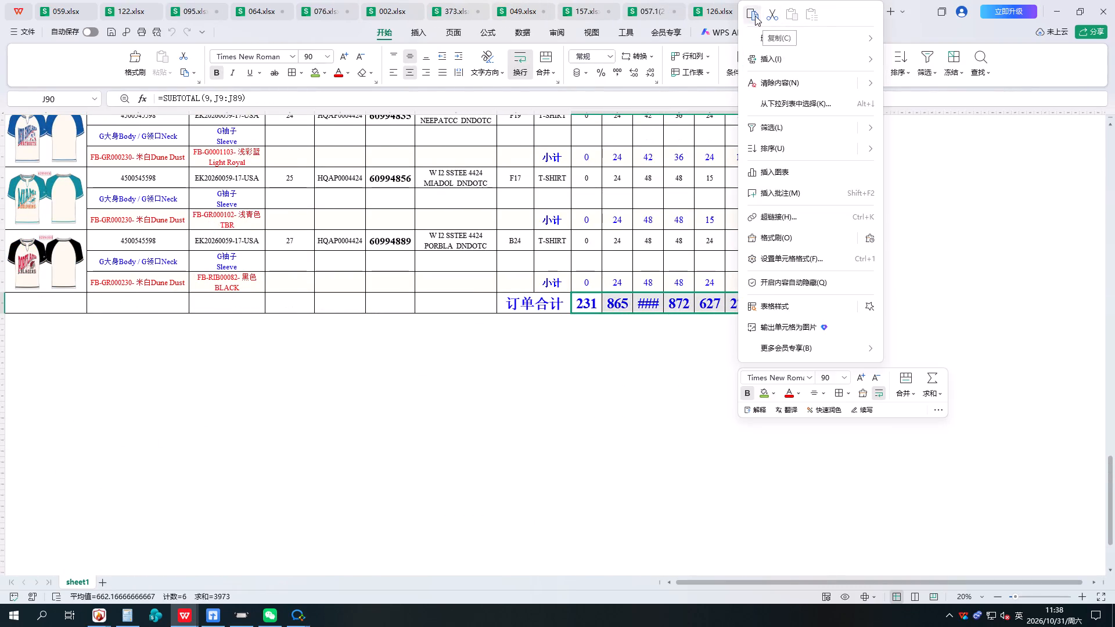
pyautogui.click(755, 15)
pyautogui.click(67, 6)
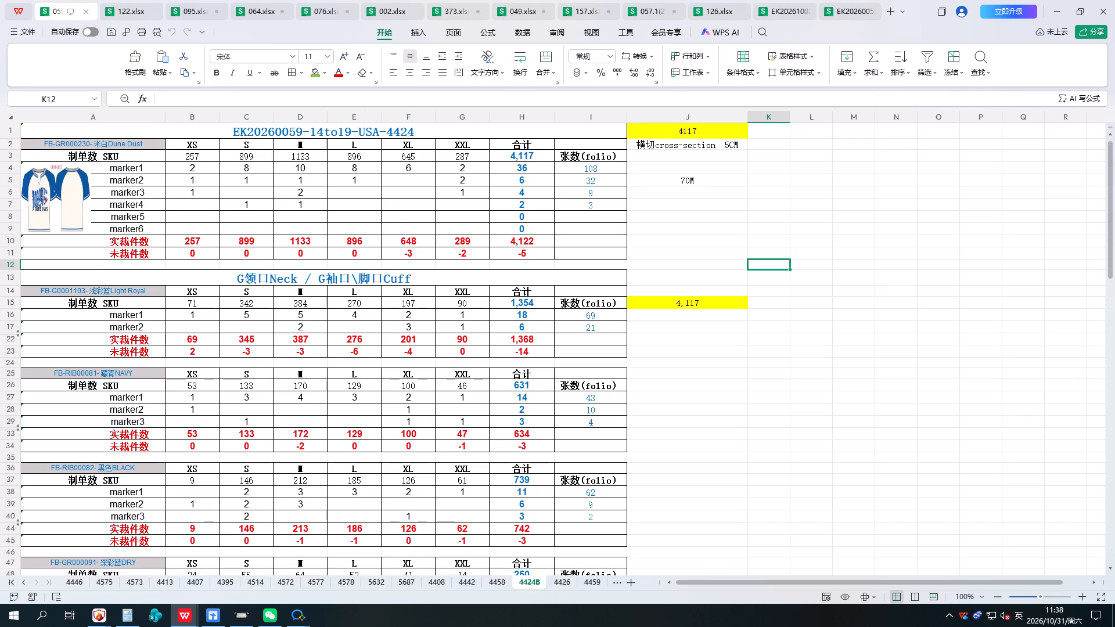
pyautogui.hotkey('ctrl', 'z')
pyautogui.hotkey('ctrl', 'z')
pyautogui.hotkey('ctrl', 'z')
pyautogui.click(199, 156)
pyautogui.rightClick(199, 156)
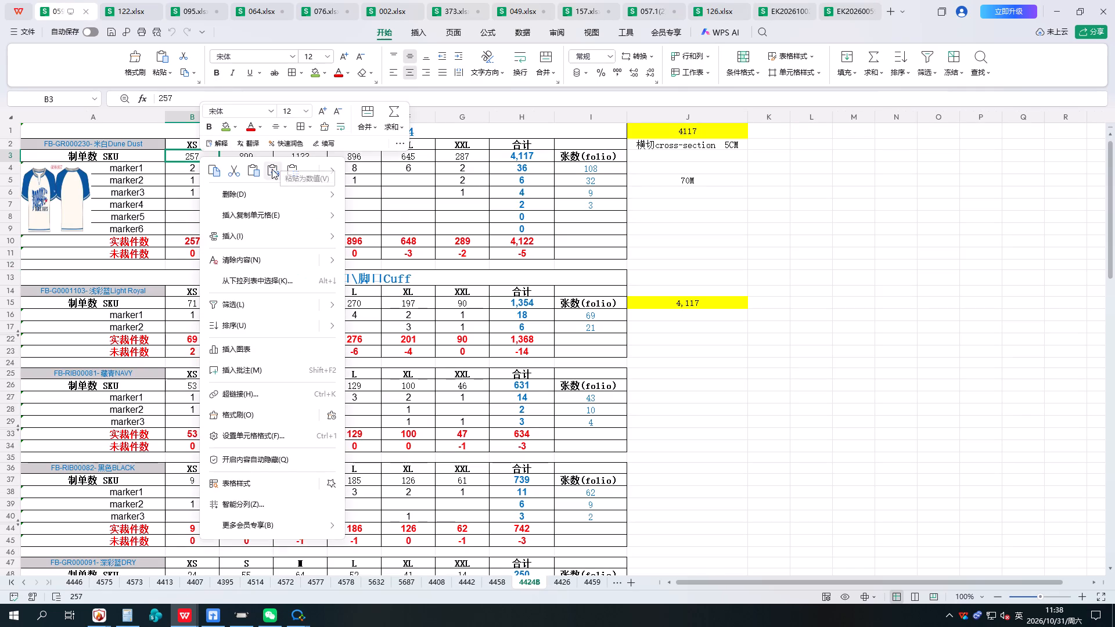
pyautogui.click(272, 169)
pyautogui.click(859, 4)
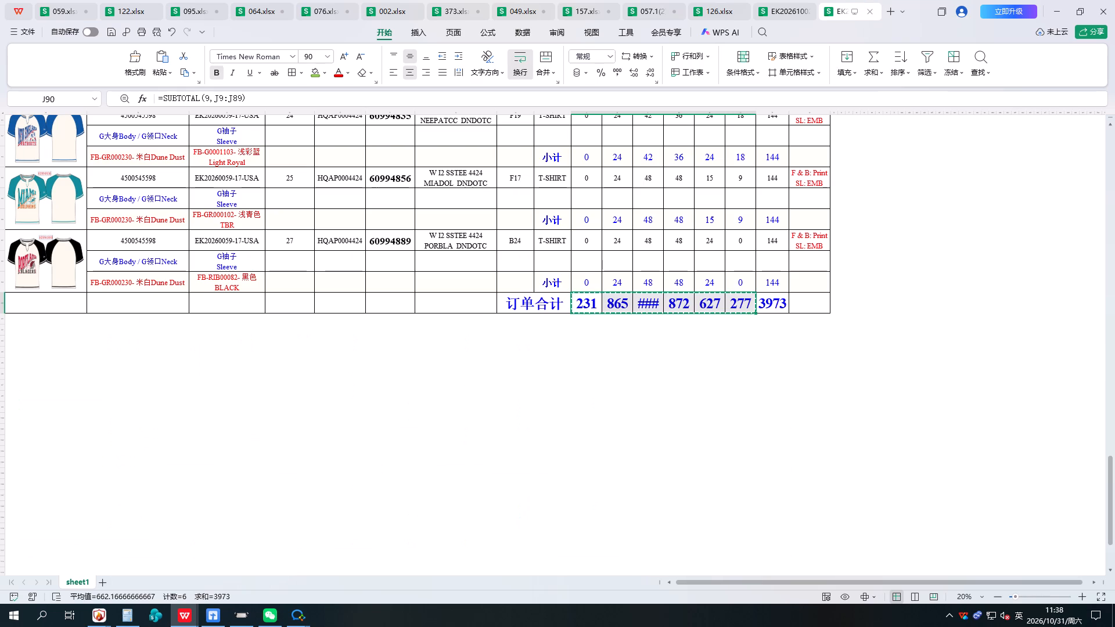
pyautogui.scroll(20, 710, 303)
pyautogui.scroll(10, 710, 303)
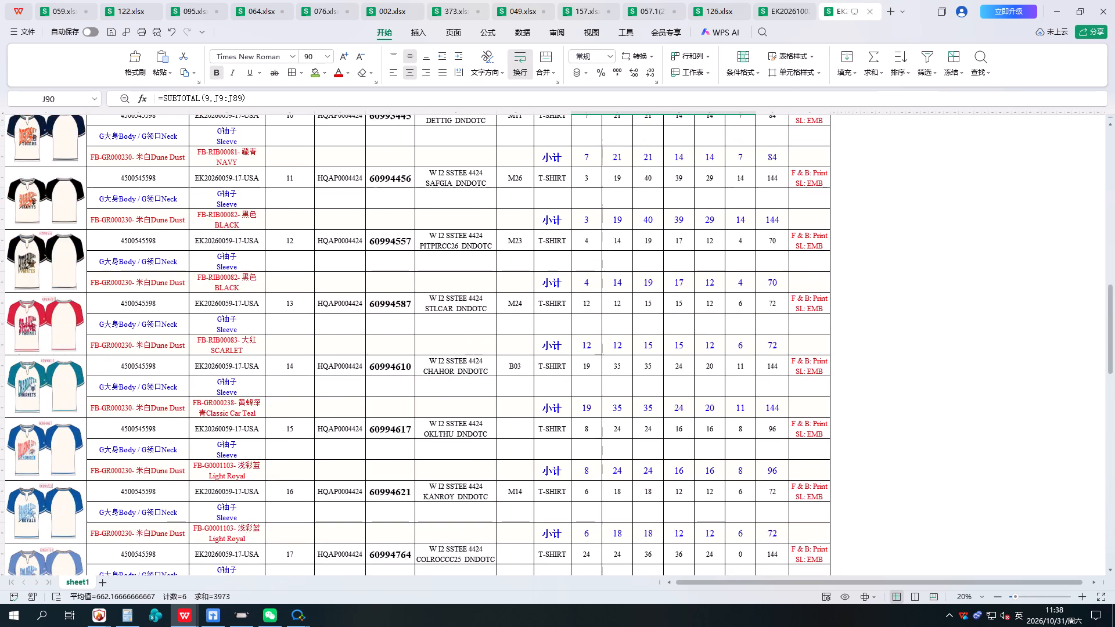
pyautogui.scroll(20, 710, 303)
pyautogui.scroll(8, 710, 303)
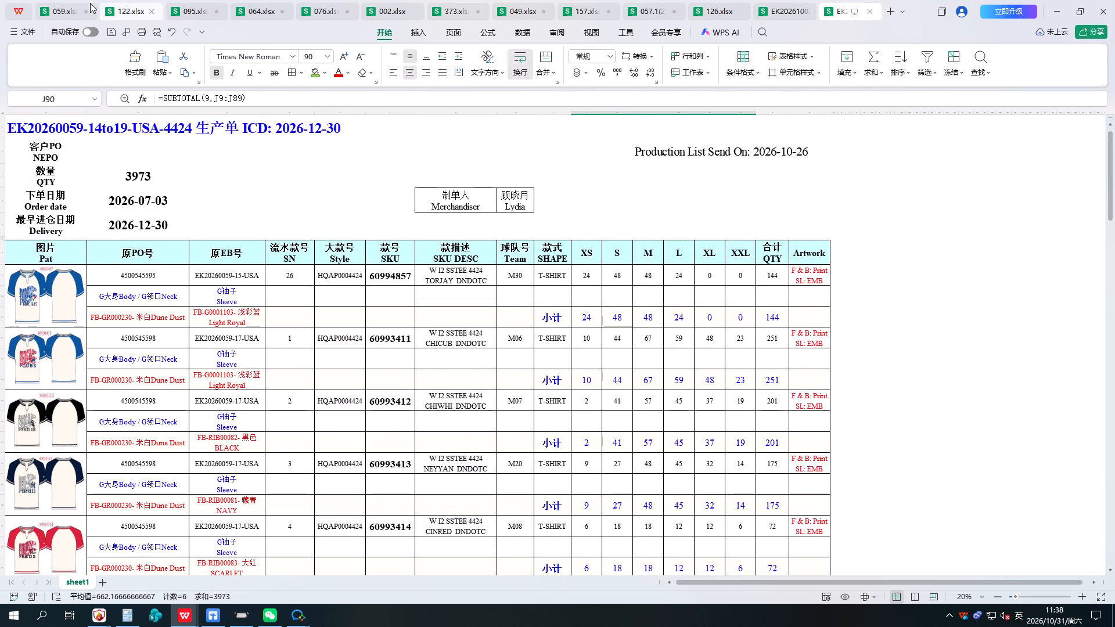
pyautogui.click(59, 0)
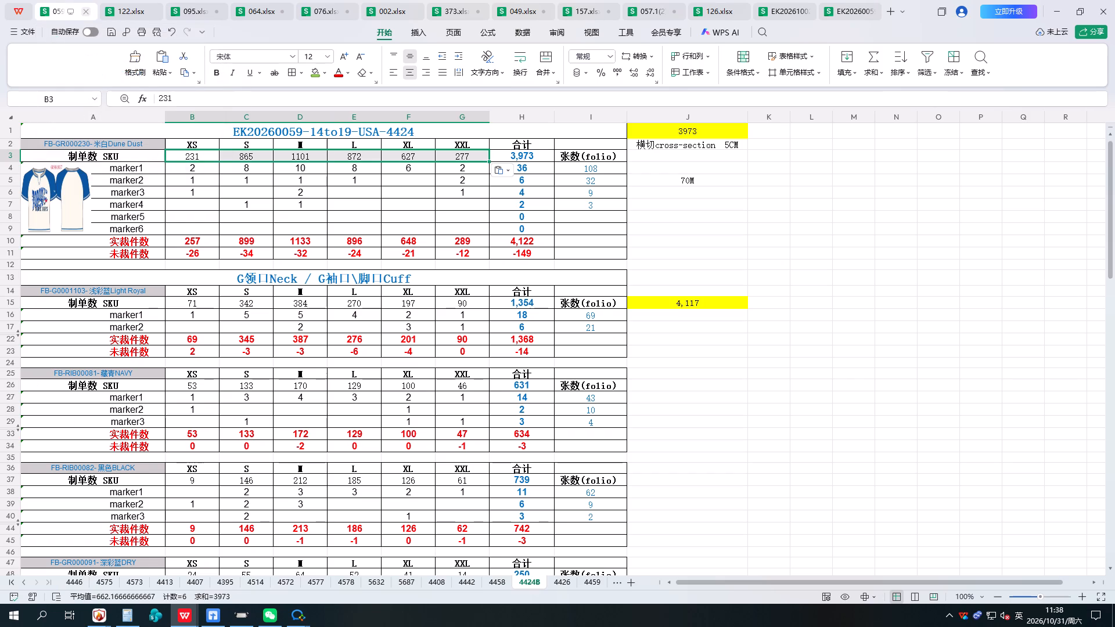
pyautogui.scroll(-5, 594, 271)
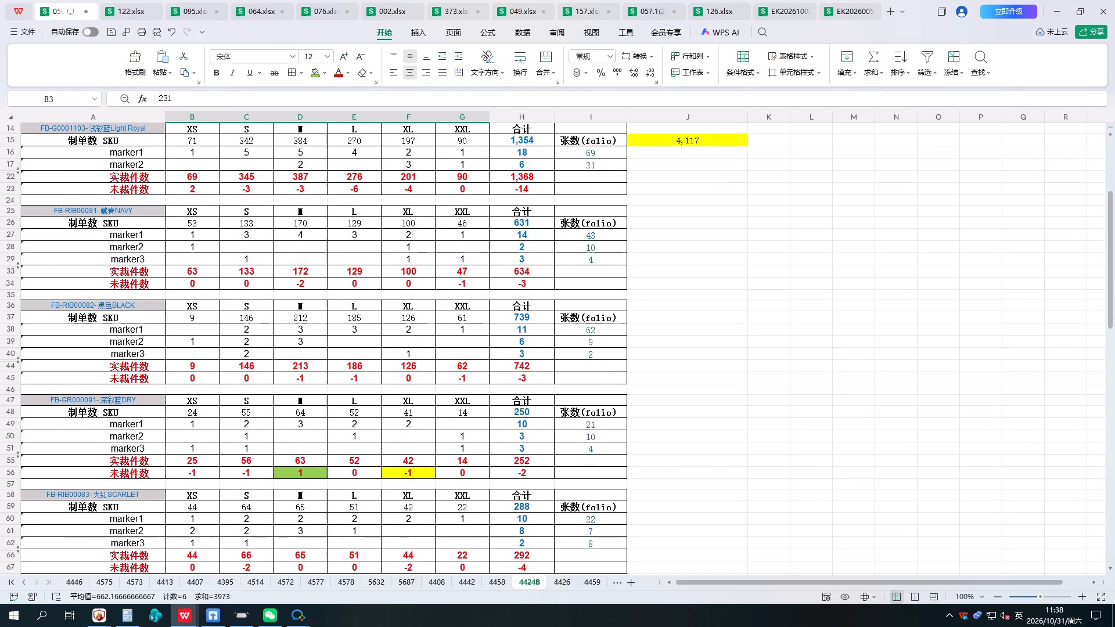
pyautogui.scroll(-6, 594, 271)
pyautogui.scroll(3, 594, 271)
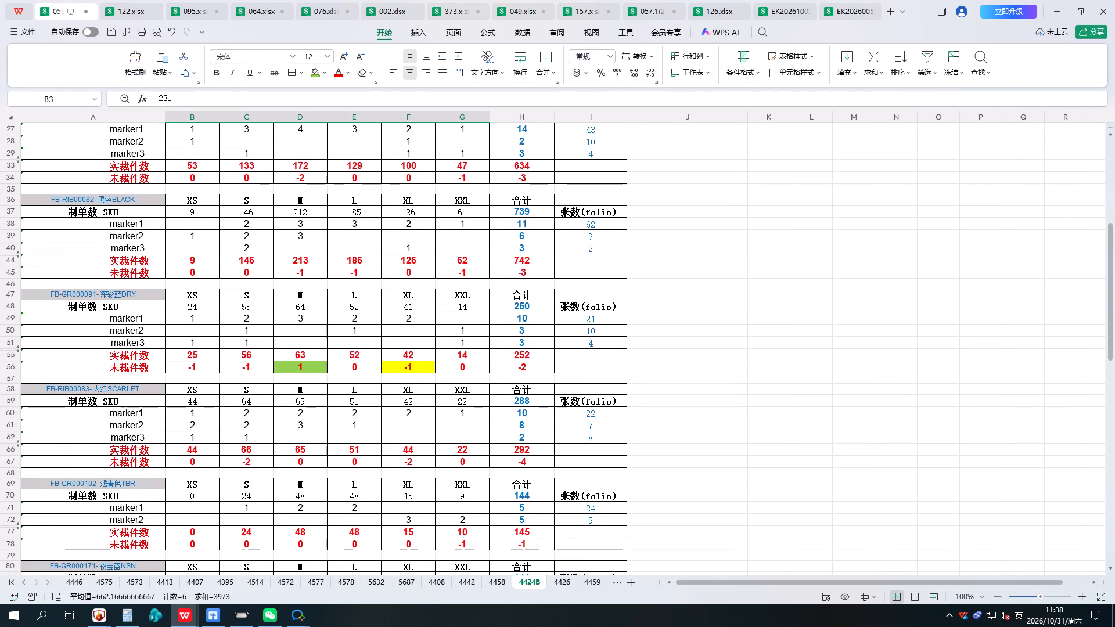
# Find sheet 4424, copy its XS–XXL 制单数 SKU quantities (26, 34, 32, 24, 18, 10) and select the FB-RIB00083 colour label.
pyautogui.click(617, 581)
pyautogui.write('44')
pyautogui.write('24')
pyautogui.click(648, 323)
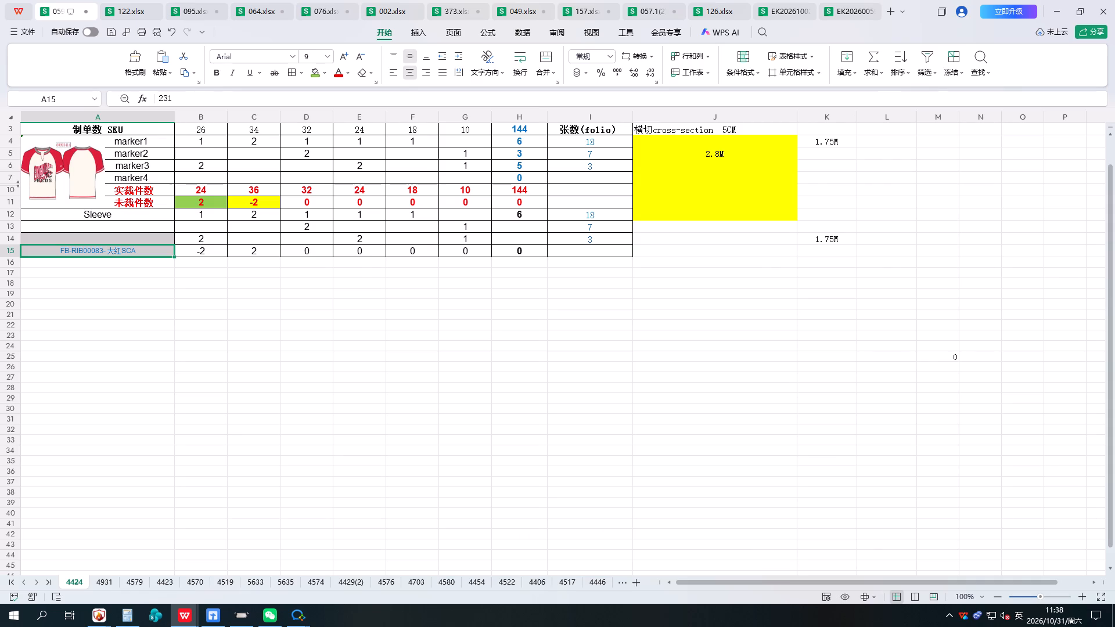
pyautogui.scroll(5, 215, 221)
pyautogui.moveTo(200, 157); pyautogui.dragTo(461, 157)
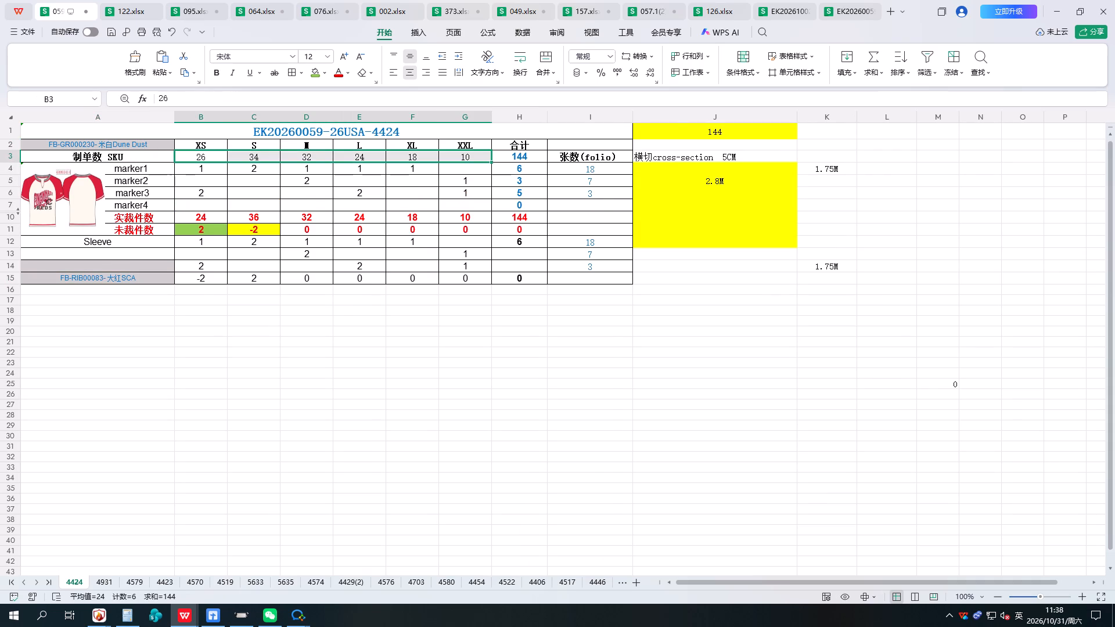
pyautogui.rightClick(461, 157)
pyautogui.click(469, 168)
pyautogui.click(120, 273)
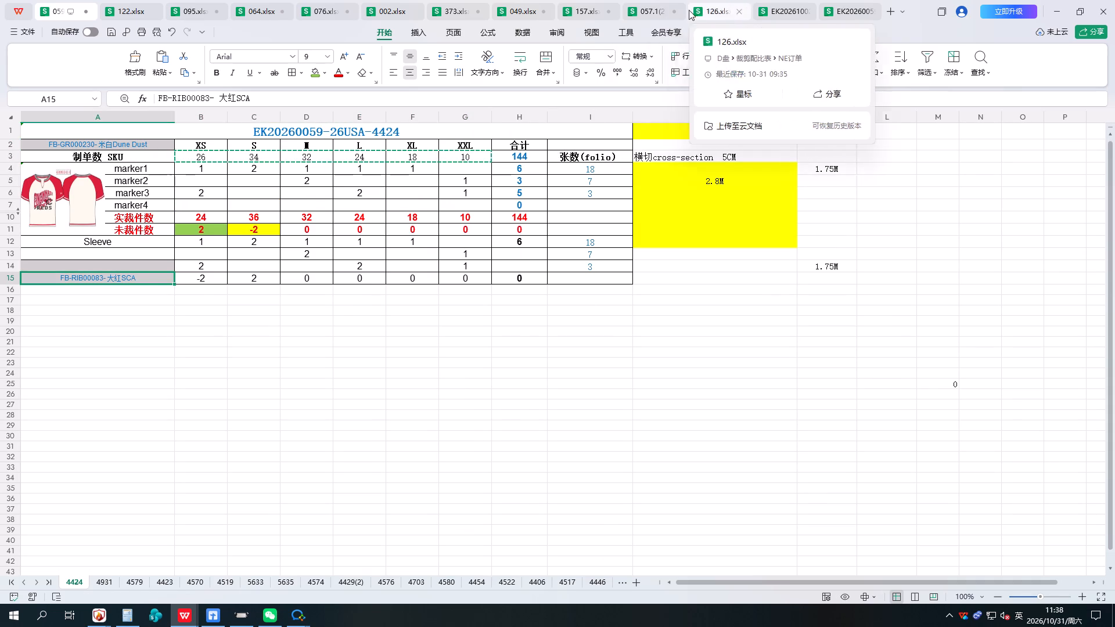
# Paste the copied XS–XXL quantities on sheet 4424B, starting at B139 below the last colour section.
pyautogui.scroll(-14, 591, 579)
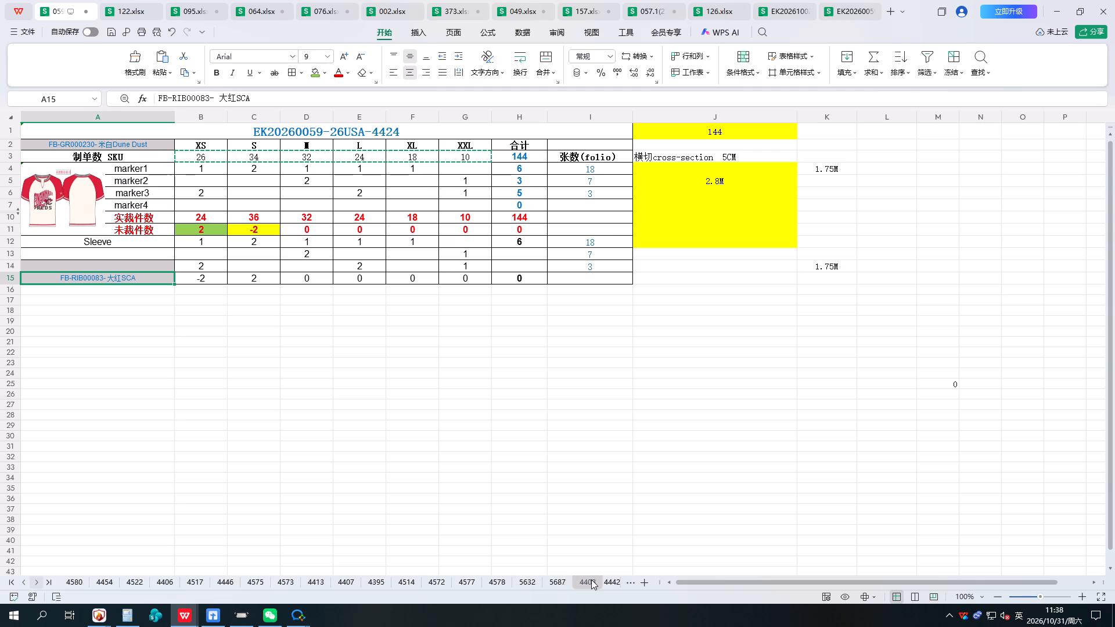
pyautogui.scroll(-9, 591, 579)
pyautogui.click(534, 583)
pyautogui.scroll(-5, 414, 400)
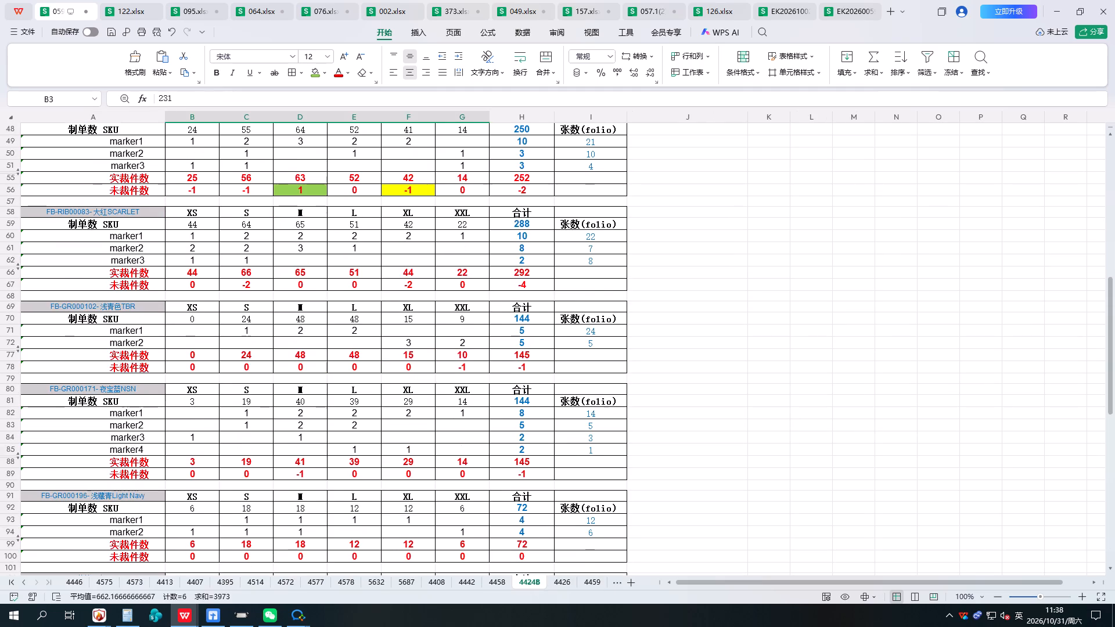
pyautogui.scroll(-10, 242, 328)
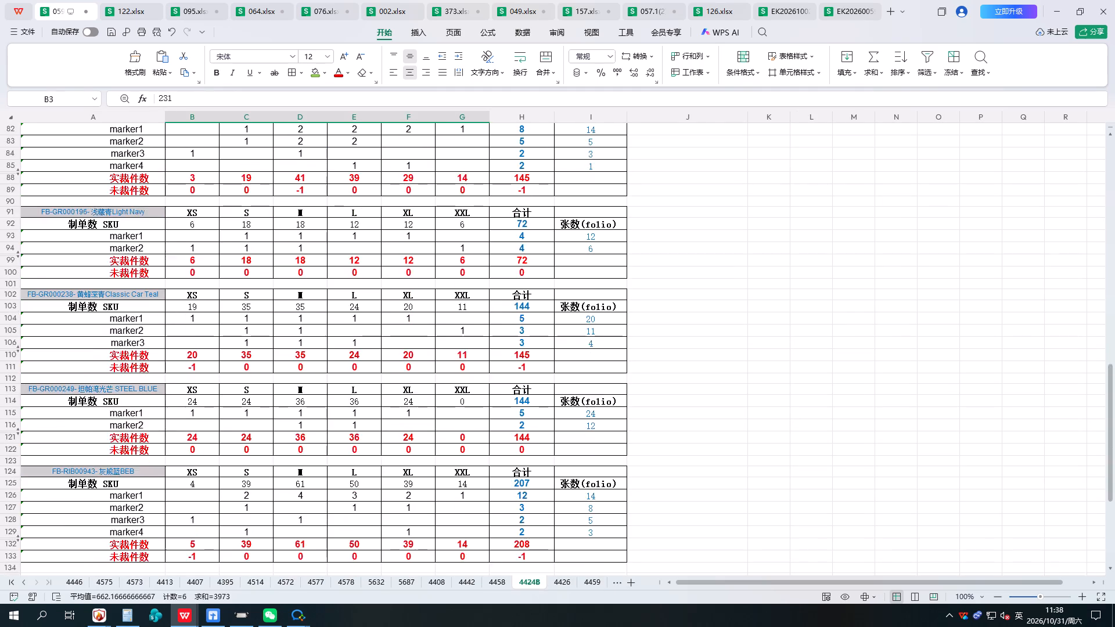
pyautogui.scroll(-6, 279, 329)
pyautogui.click(204, 337)
pyautogui.rightClick(204, 337)
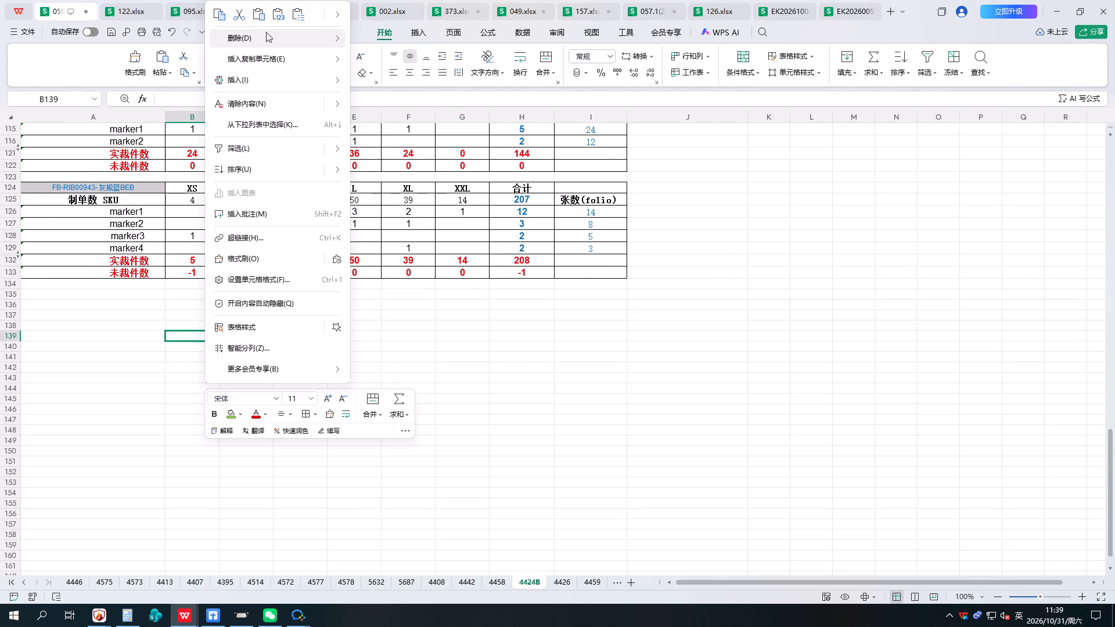
pyautogui.click(266, 12)
pyautogui.scroll(7, 357, 254)
pyautogui.scroll(1, 189, 275)
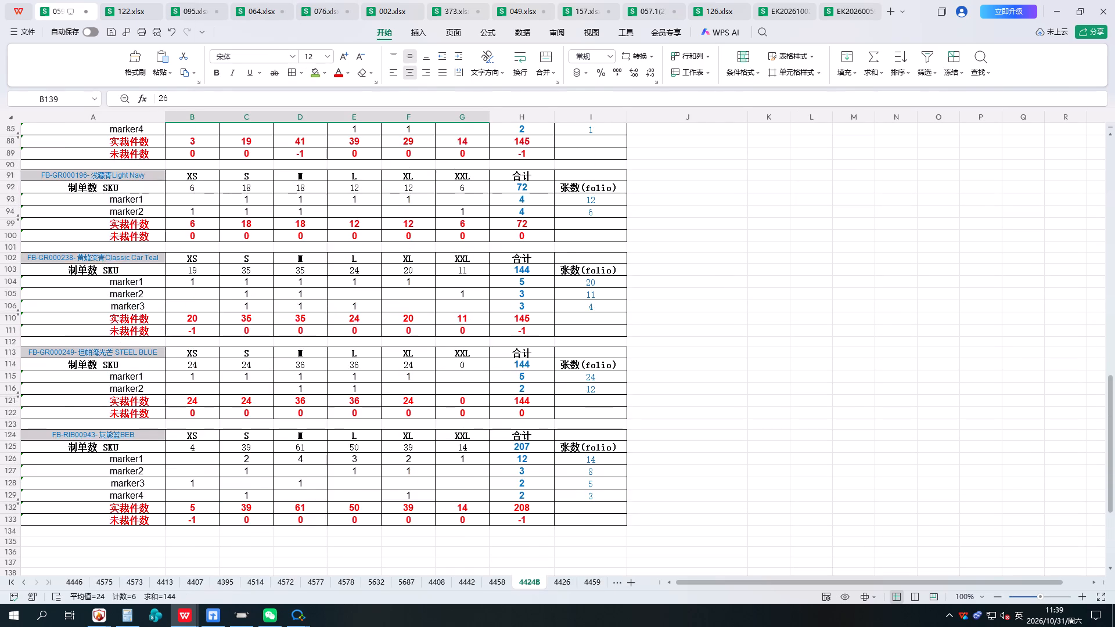
# Copy the FB-RIB00083 section's XS–XXL 制单数 SKU quantities (44, 64, 65, 51, 42, 22) and paste them starting at B138.
pyautogui.scroll(9, 189, 275)
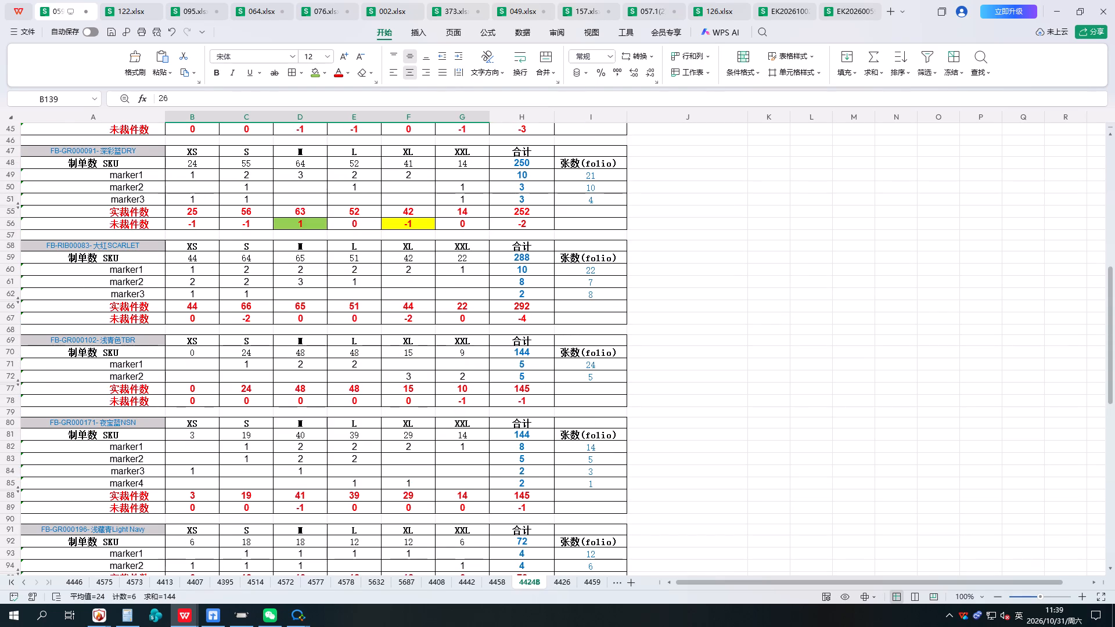
pyautogui.moveTo(194, 257); pyautogui.dragTo(453, 262)
pyautogui.rightClick(453, 262)
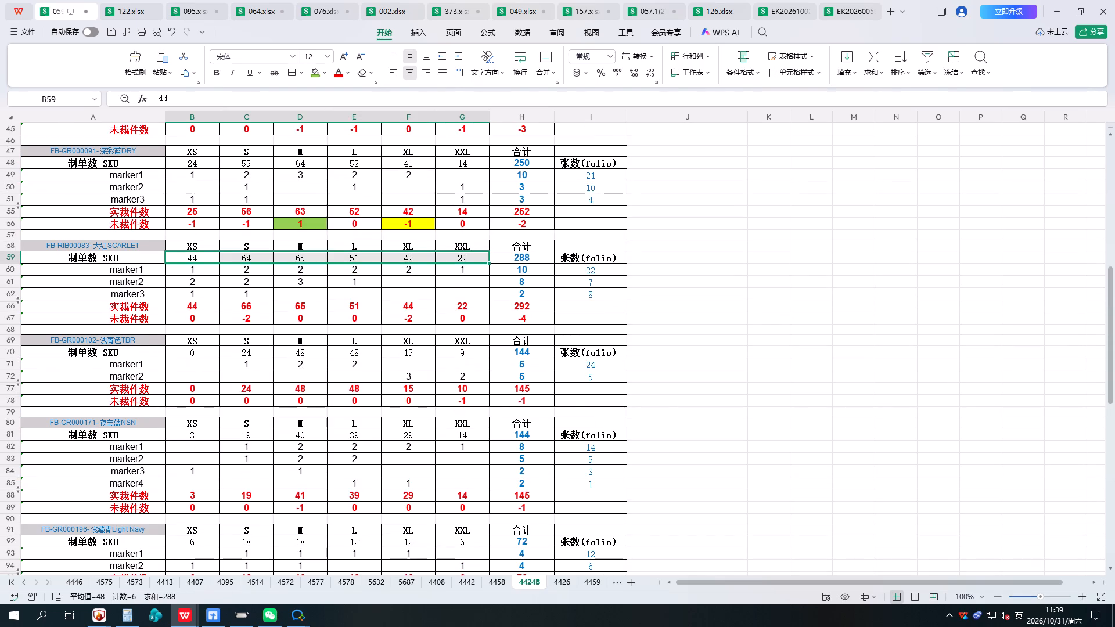
pyautogui.rightClick(453, 258)
pyautogui.click(466, 9)
pyautogui.scroll(-4, 505, 319)
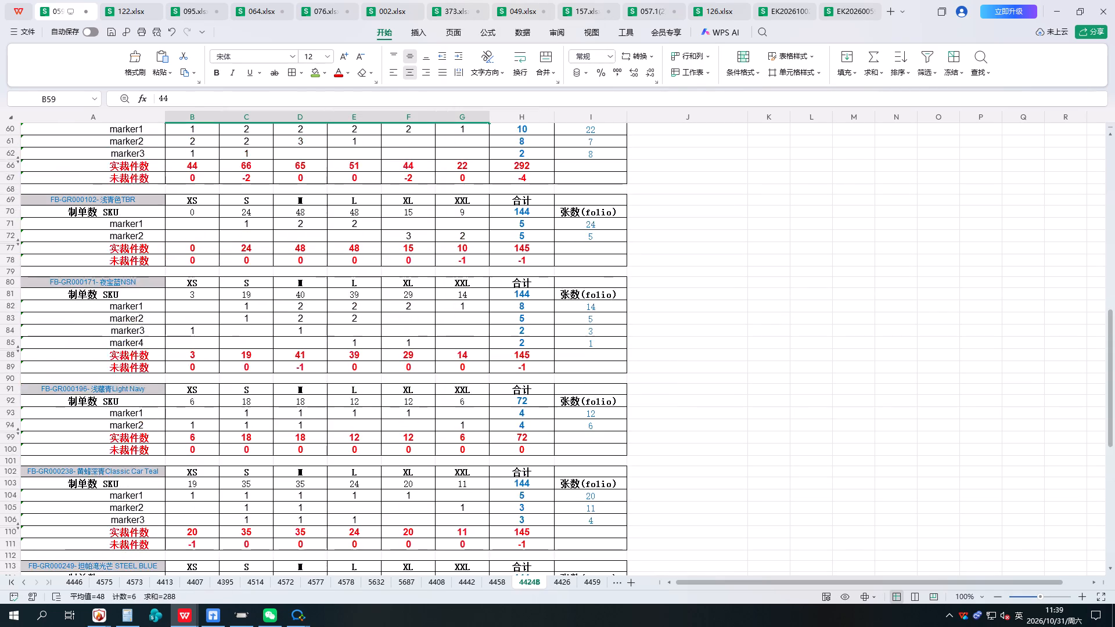
pyautogui.scroll(-15, 505, 319)
pyautogui.click(202, 253)
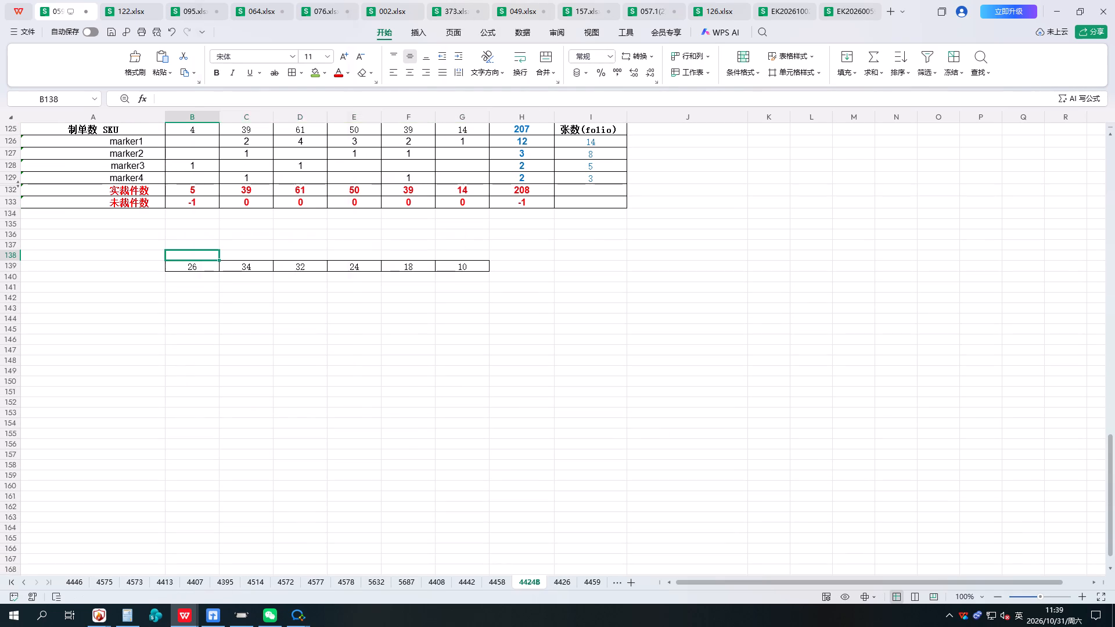
pyautogui.rightClick(202, 253)
pyautogui.click(258, 10)
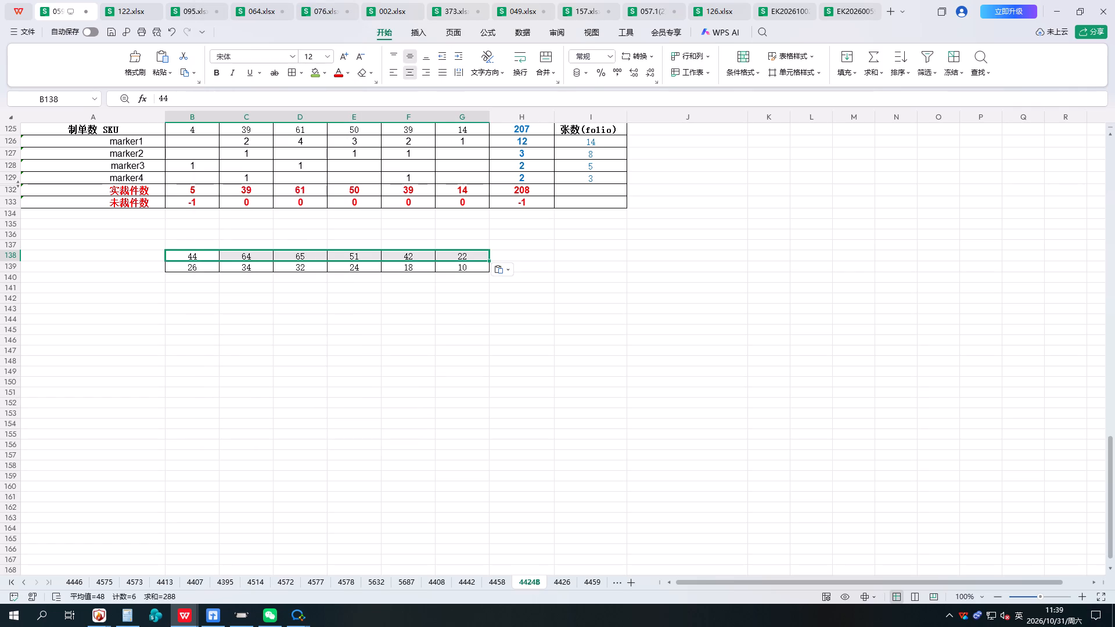
# Enter the formula +B138-B139 in B141 and fill it across to G141 for sizes XS–XXL.
pyautogui.click(189, 283)
pyautogui.press('+')
pyautogui.click(192, 254)
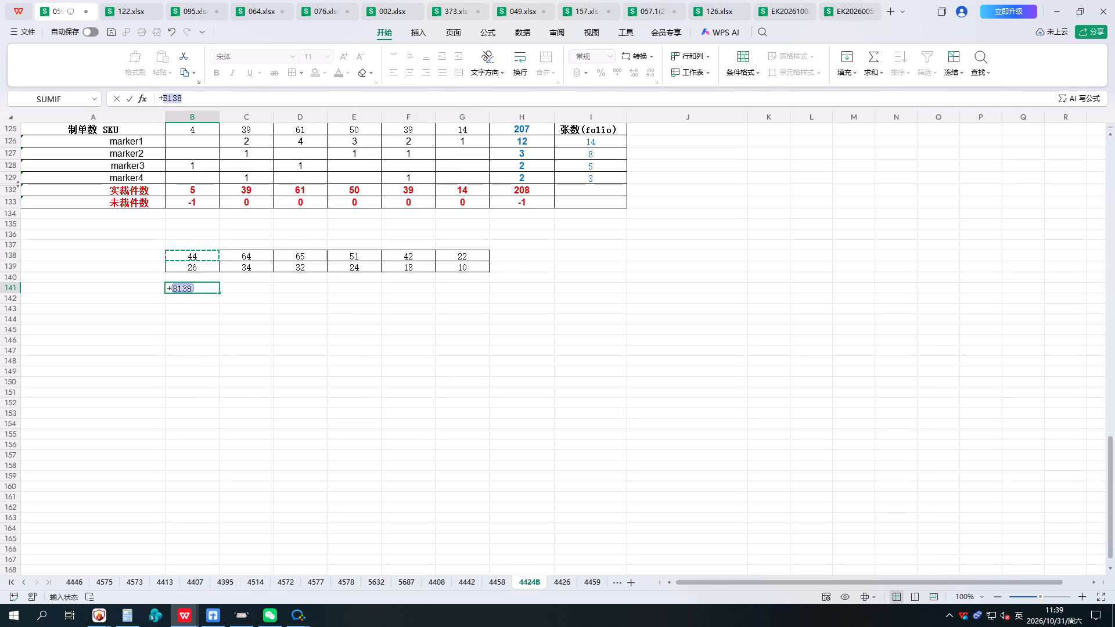
pyautogui.press('-')
pyautogui.click(204, 271)
pyautogui.press('Return')
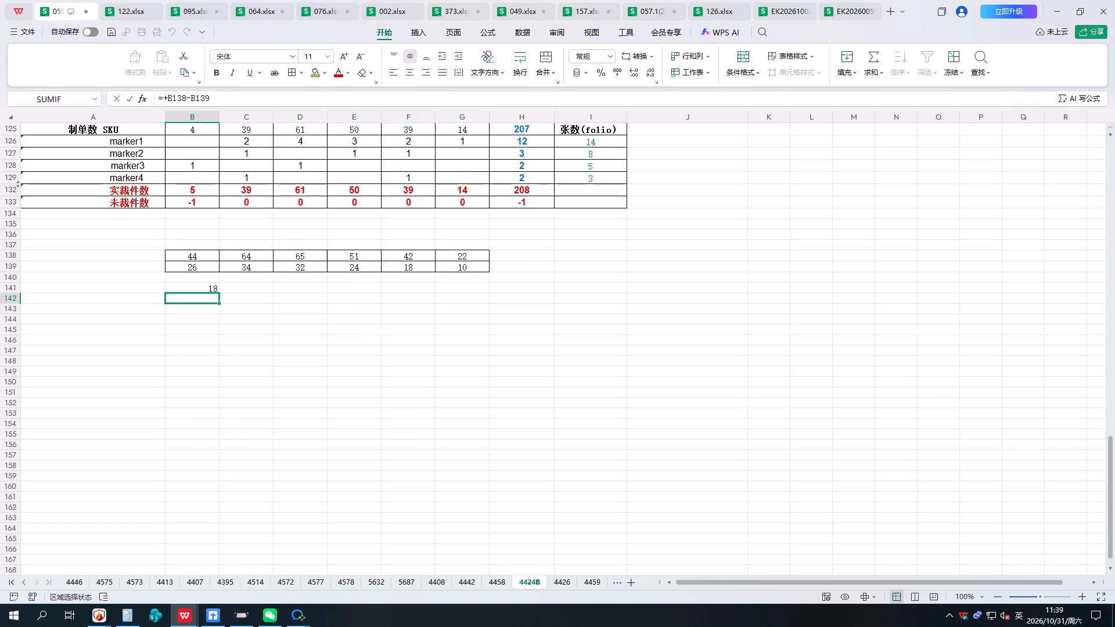
pyautogui.click(197, 290)
pyautogui.moveTo(218, 294); pyautogui.dragTo(474, 293)
# Copy the B141:G141 differences and paste them as values into FB-RIB00083's 制单数 SKU row: 18, 30, 33, 27, 24, 12.
pyautogui.rightClick(268, 289)
pyautogui.click(281, 10)
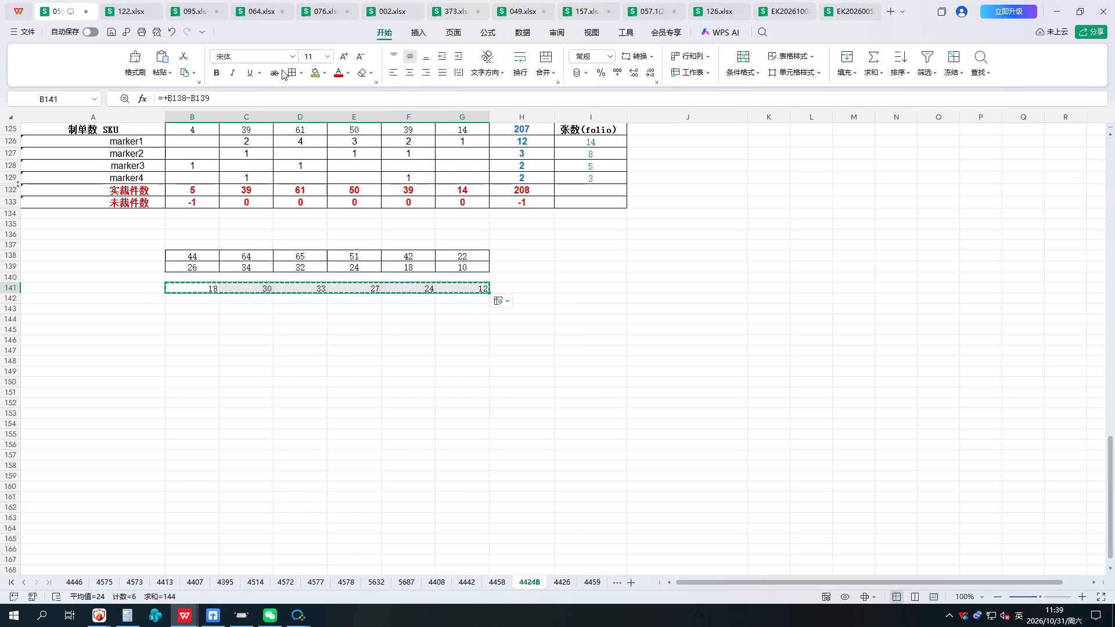
pyautogui.scroll(18, 264, 283)
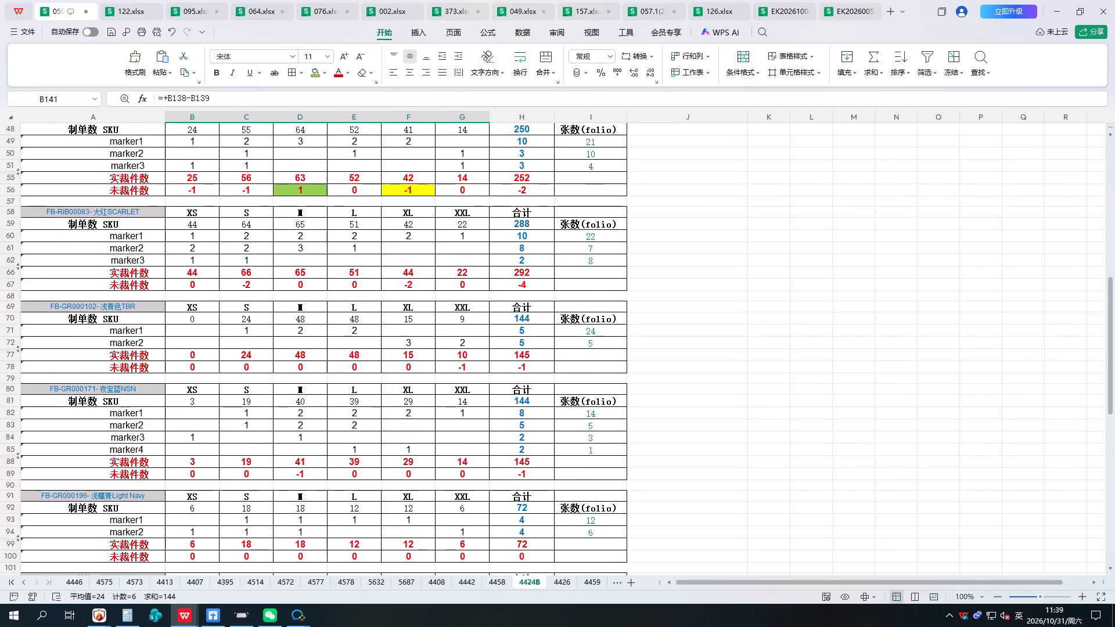
pyautogui.click(199, 226)
pyautogui.rightClick(199, 226)
pyautogui.click(275, 12)
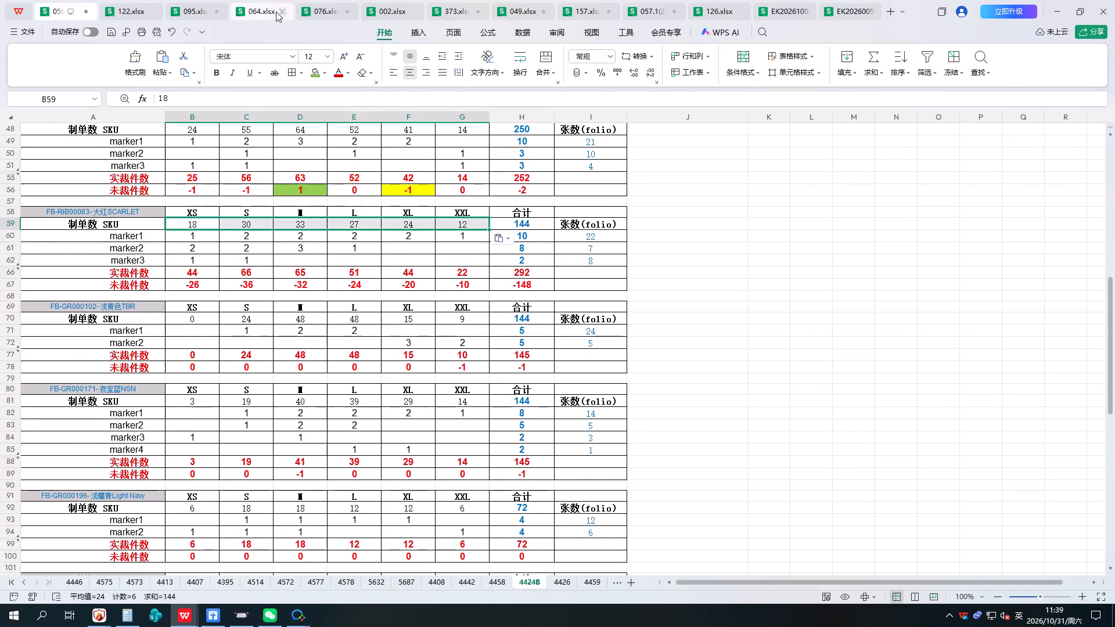
# Delete the scratch calculation cells A136:H142, shifting the remaining cells left, and save the workbook.
pyautogui.scroll(-16, 382, 276)
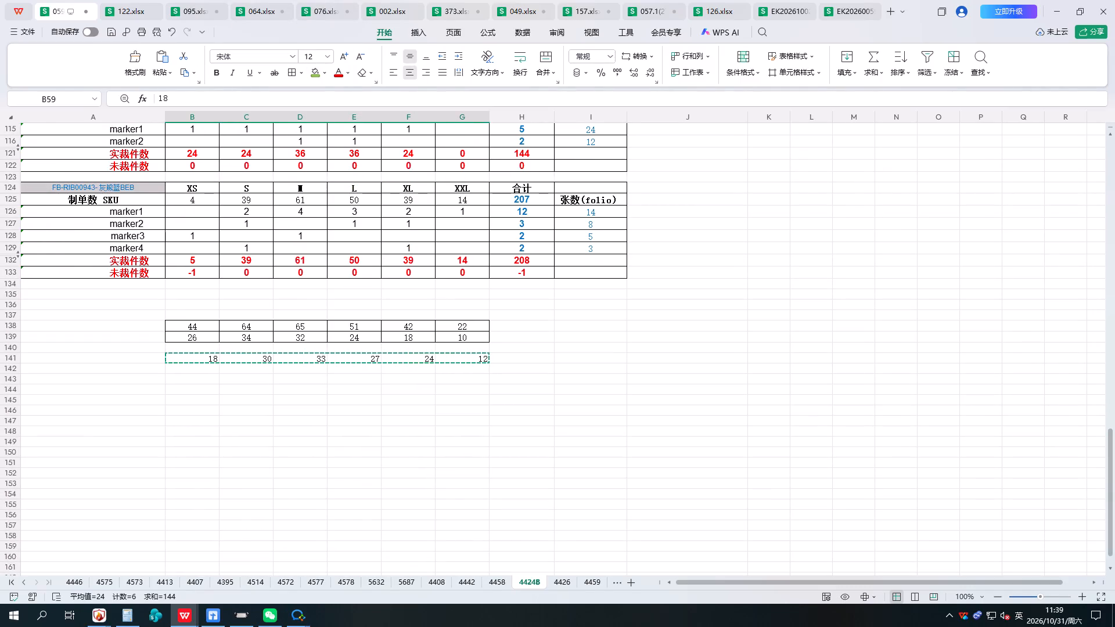
pyautogui.moveTo(86, 302); pyautogui.dragTo(516, 373)
pyautogui.moveTo(516, 373); pyautogui.dragTo(505, 361, button='right')
pyautogui.rightClick(509, 331)
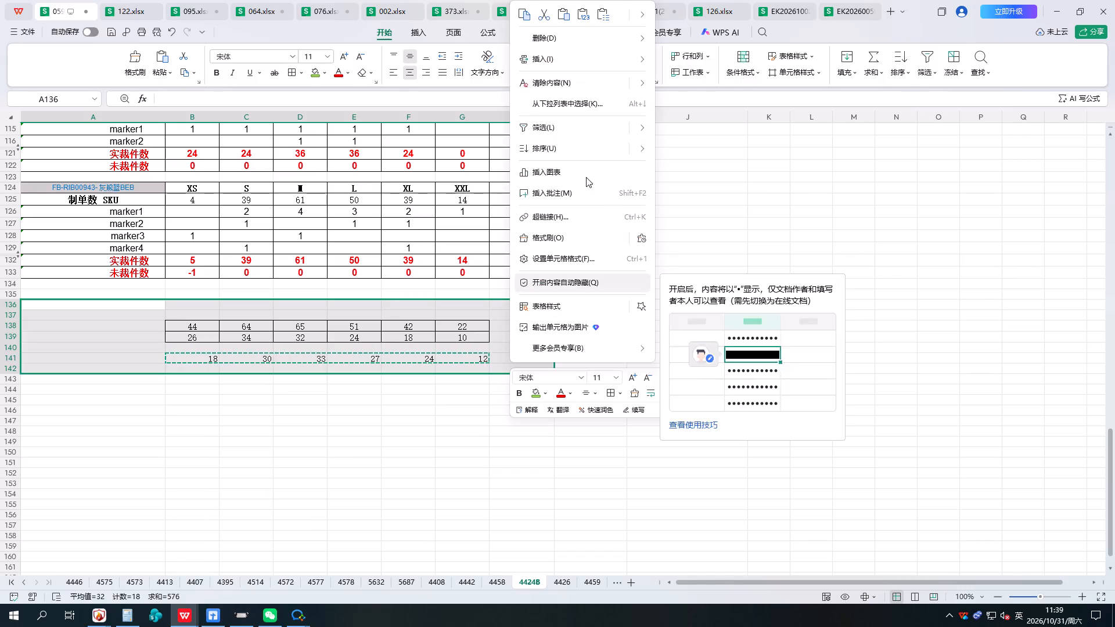
pyautogui.click(556, 40)
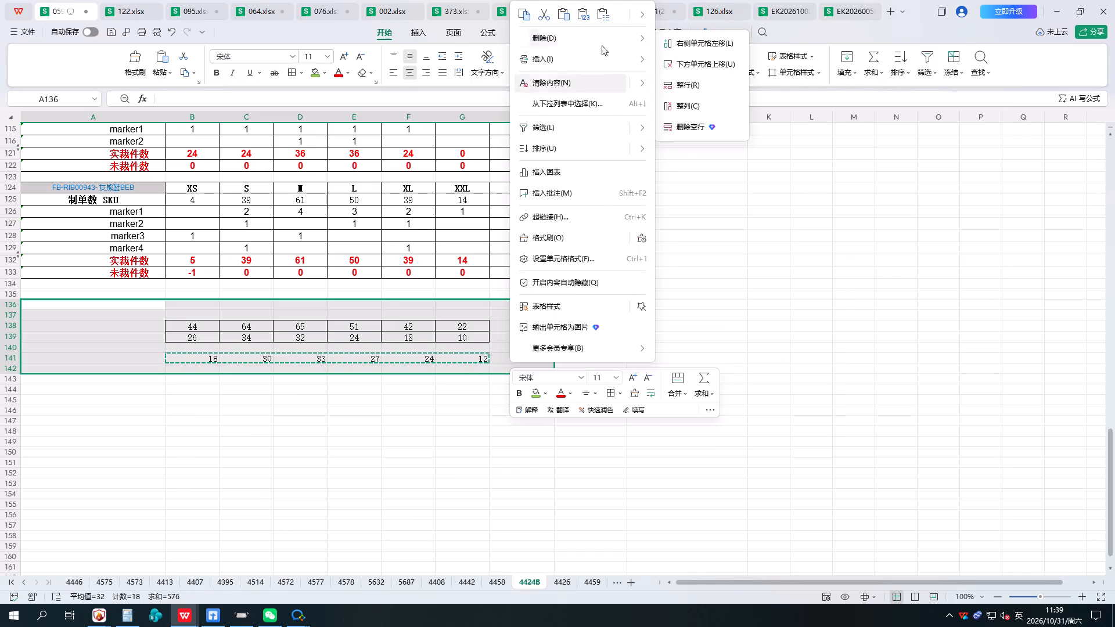
pyautogui.click(689, 47)
pyautogui.click(580, 312)
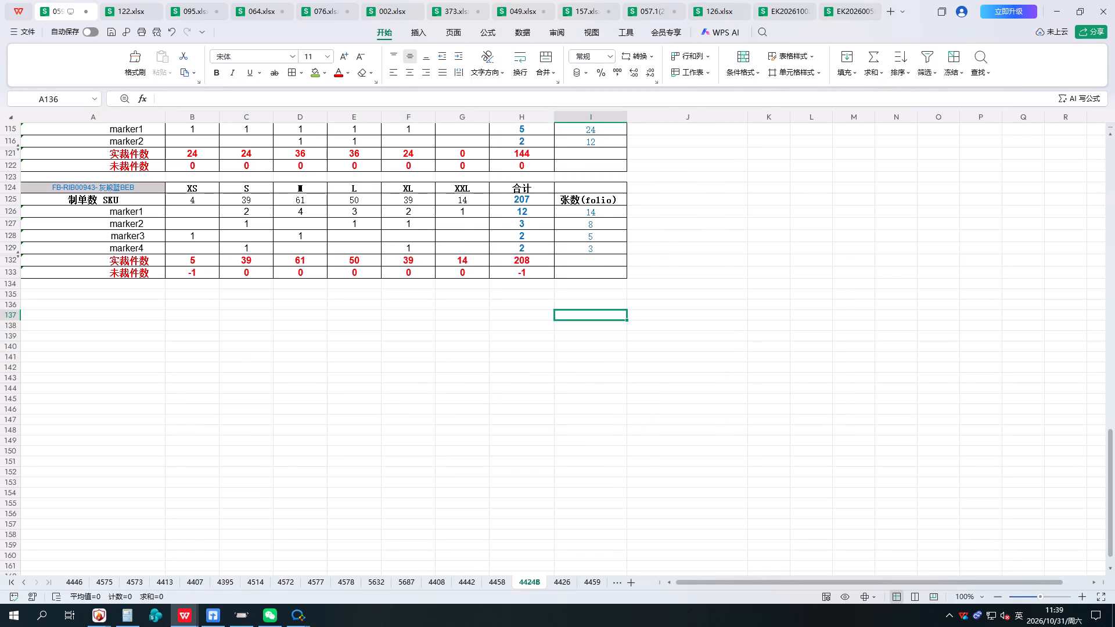
pyautogui.doubleClick(113, 31)
# Review sheet 4424B up to its order header, and switch to another open application.
pyautogui.scroll(12, 332, 254)
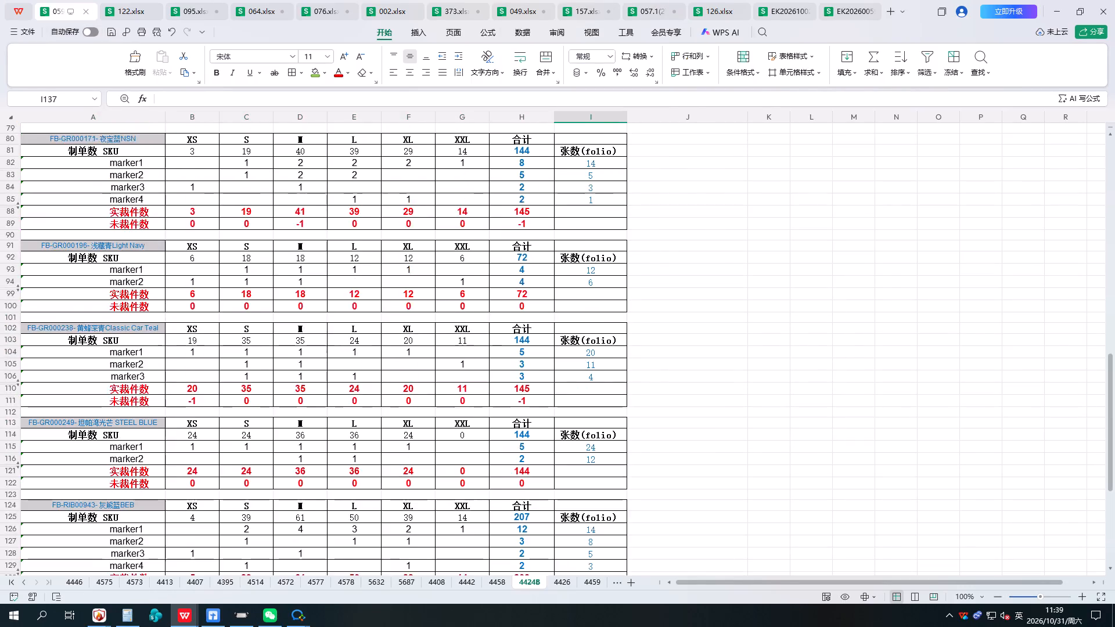
pyautogui.scroll(20, 332, 254)
pyautogui.scroll(4, 332, 254)
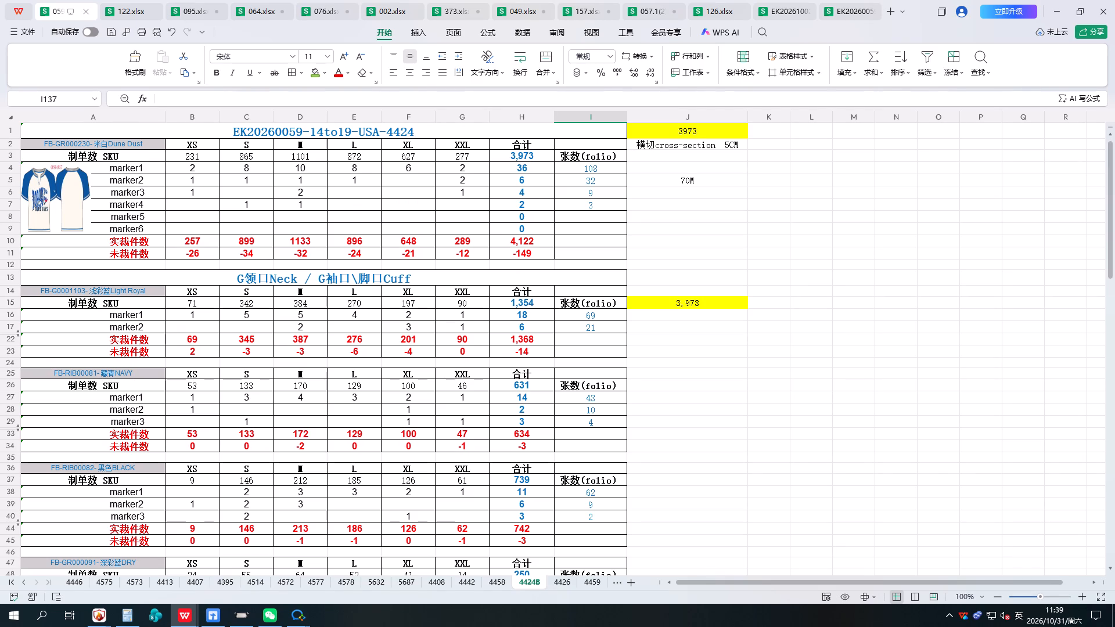
pyautogui.click(217, 619)
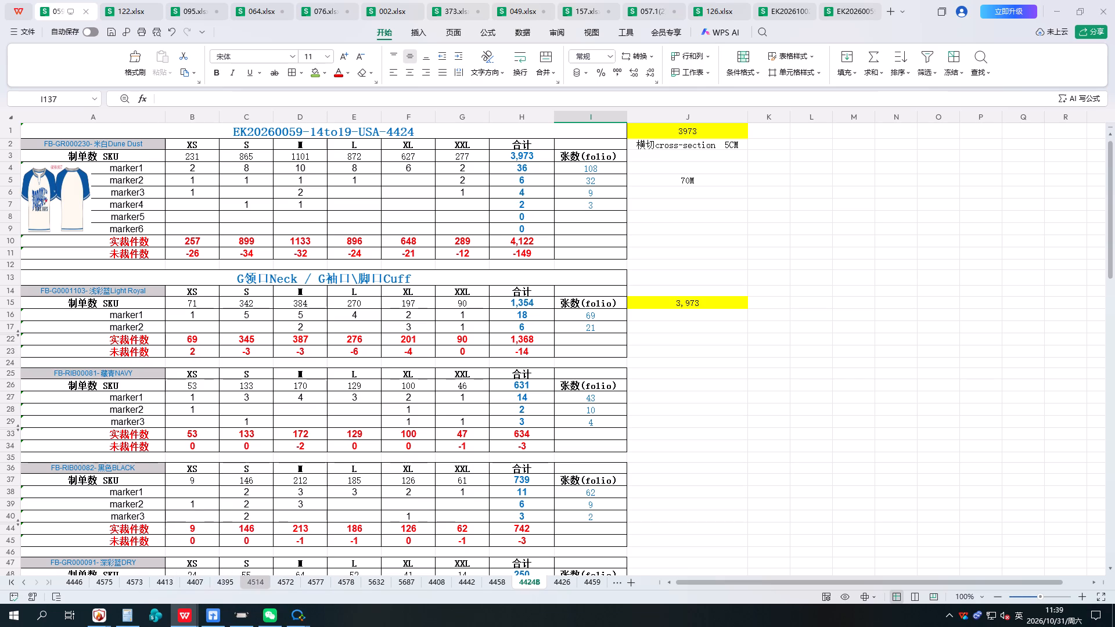